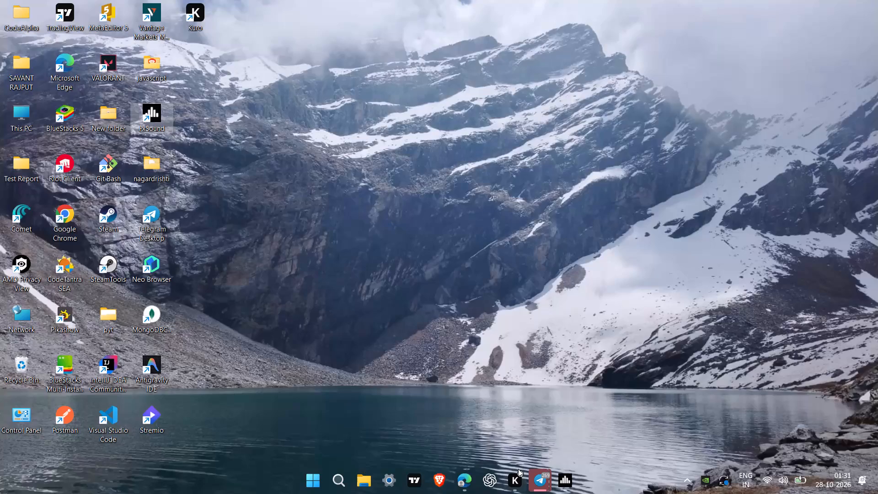
Open TradingView with the XAUUSD chart.
click(408, 483)
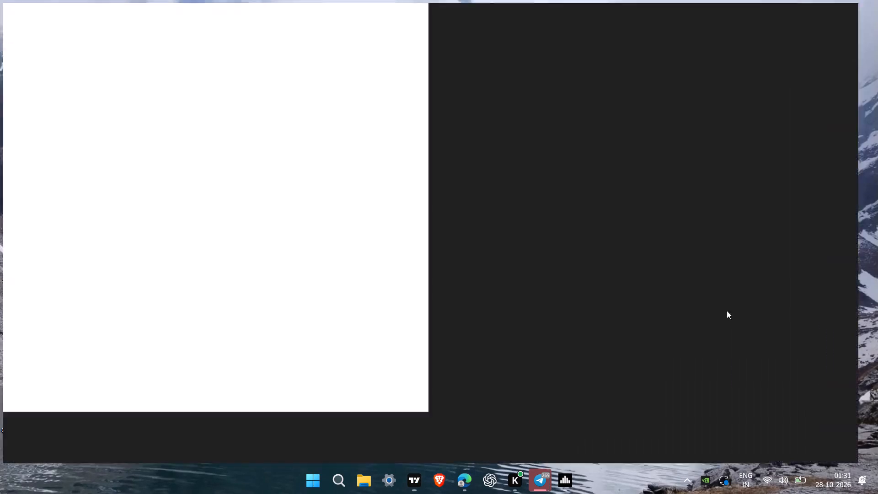
click(419, 482)
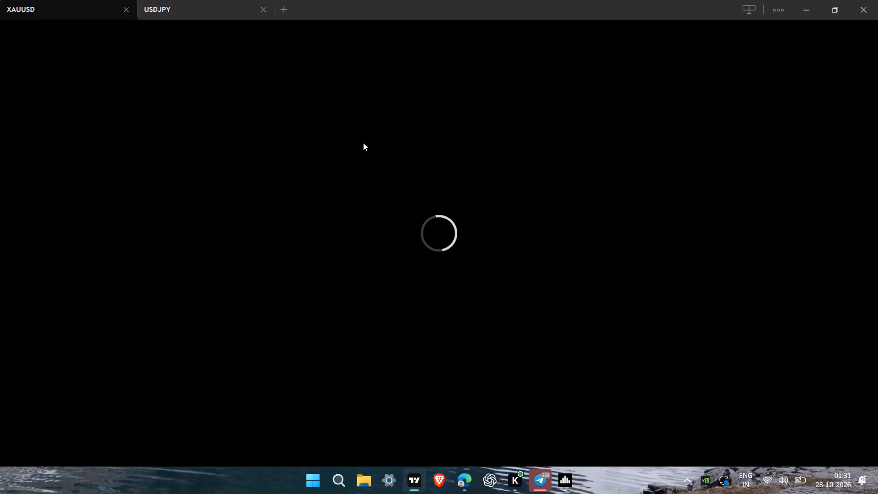
Examine the recent price action on the XAUUSD 15-minute chart.
drag(628, 112, 455, 165)
drag(654, 250, 547, 84)
drag(549, 162, 548, 263)
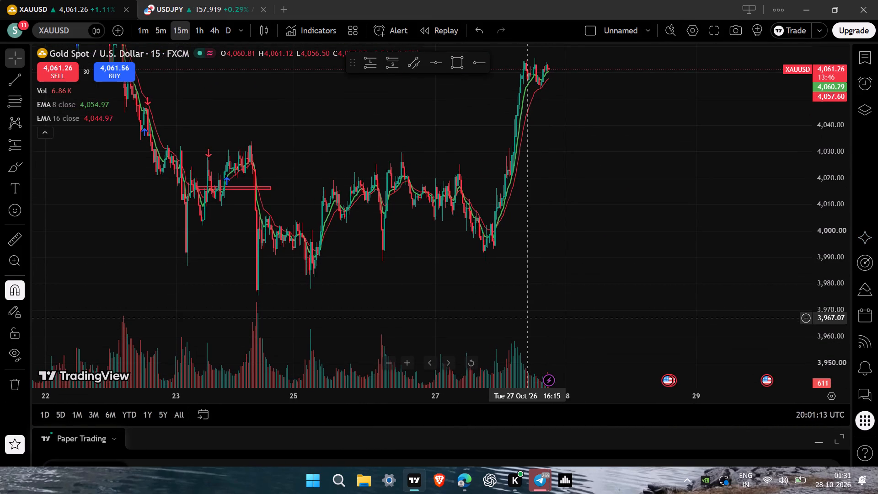
drag(589, 204, 614, 152)
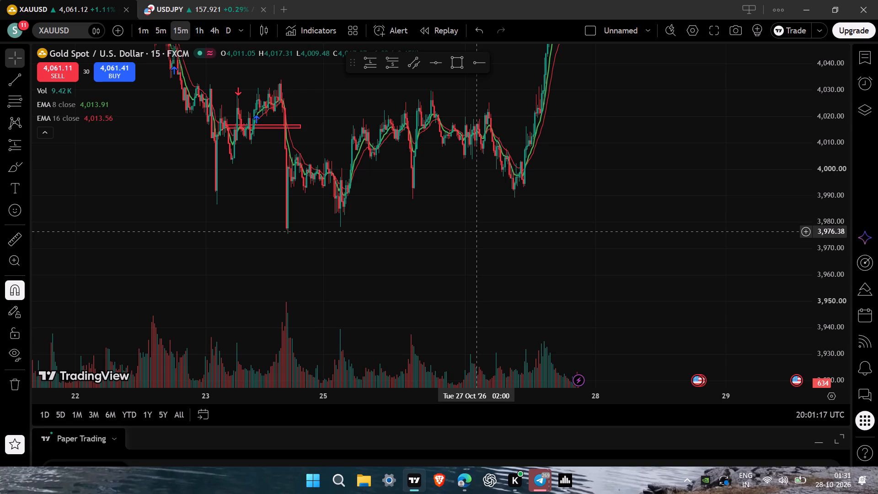
drag(598, 188, 500, 337)
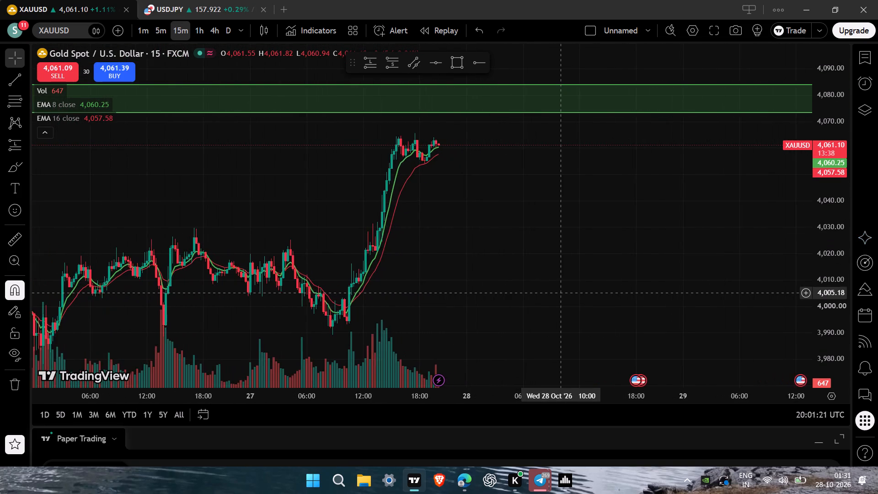
scroll(561, 292, right, 1)
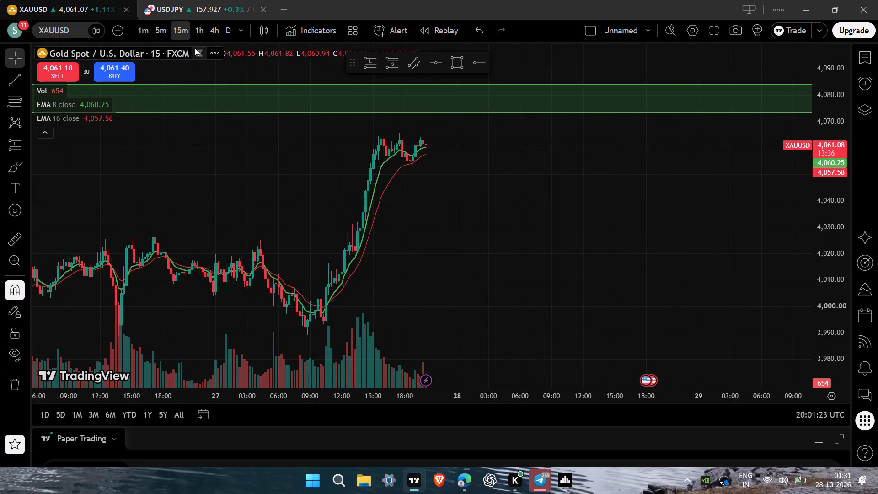
Switch the XAUUSD chart to the 1-hour timeframe.
click(192, 33)
Examine the 1-hour price action since mid-October, including the existing green zone and the marked levels above it.
drag(535, 171, 543, 249)
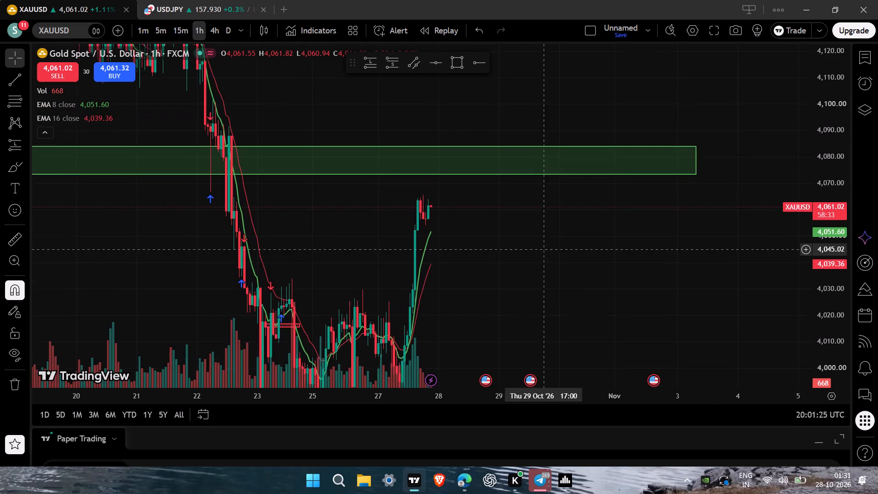
drag(543, 249, 569, 208)
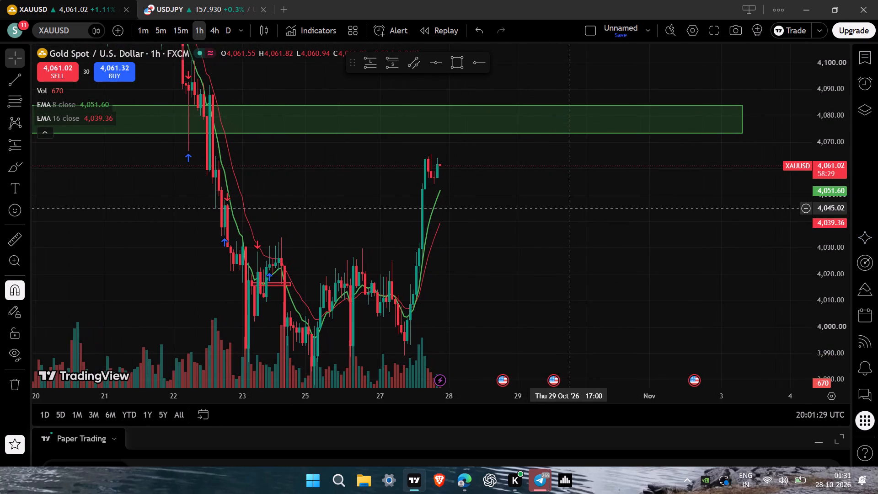
drag(569, 208, 618, 250)
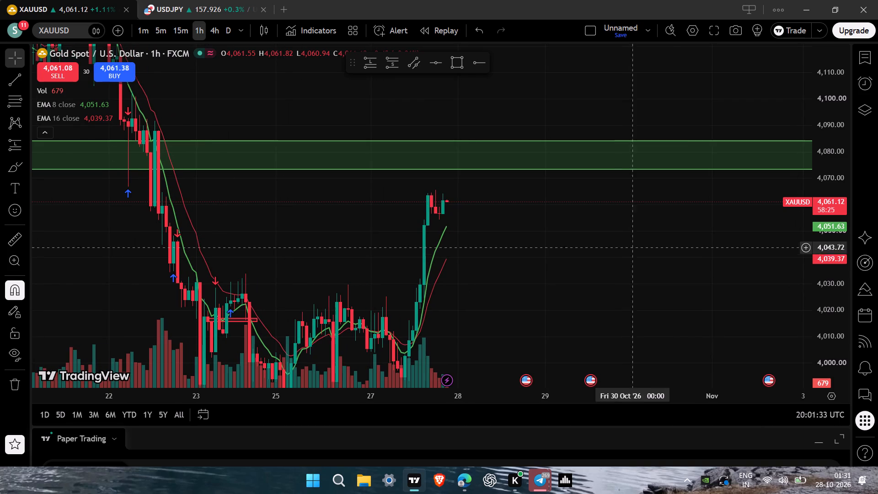
drag(684, 233, 685, 286)
drag(626, 292, 657, 193)
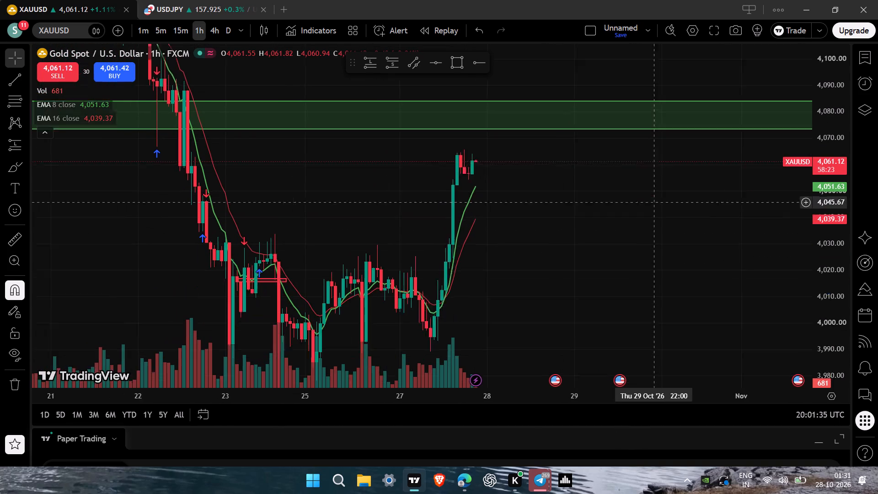
drag(657, 193, 663, 178)
drag(663, 178, 682, 281)
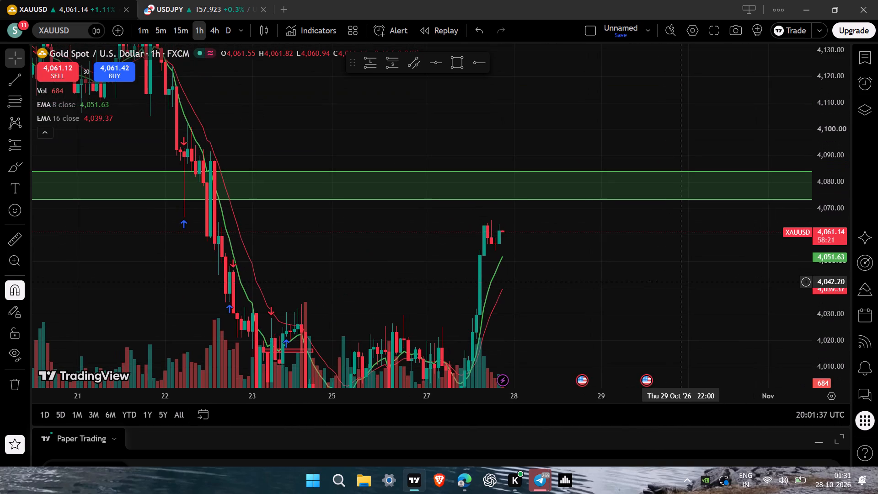
drag(682, 281, 689, 343)
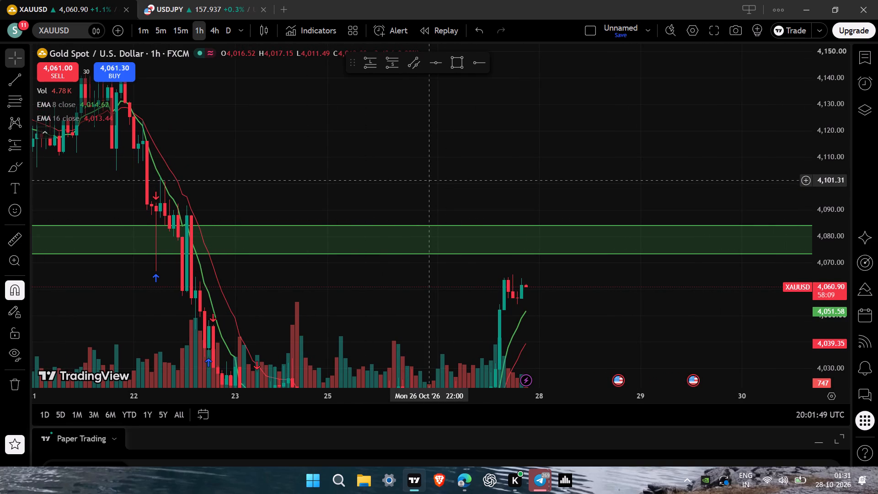
drag(429, 180, 621, 326)
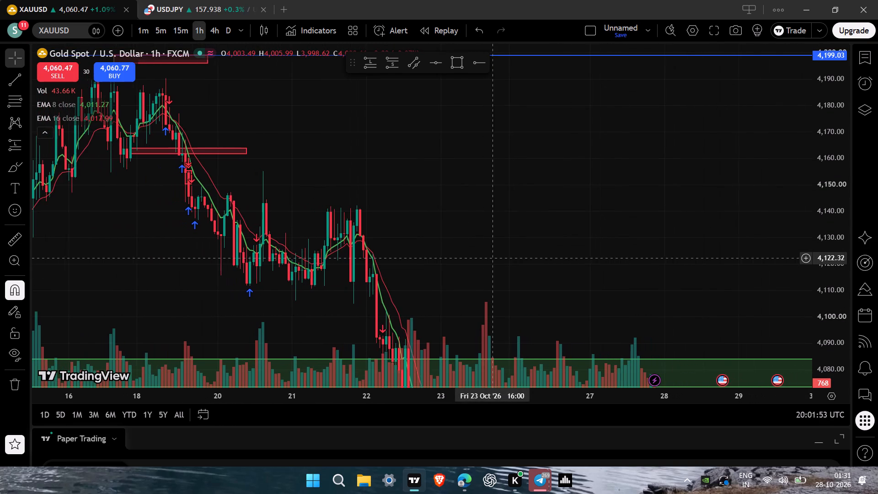
drag(834, 162, 780, 295)
drag(664, 243, 653, 237)
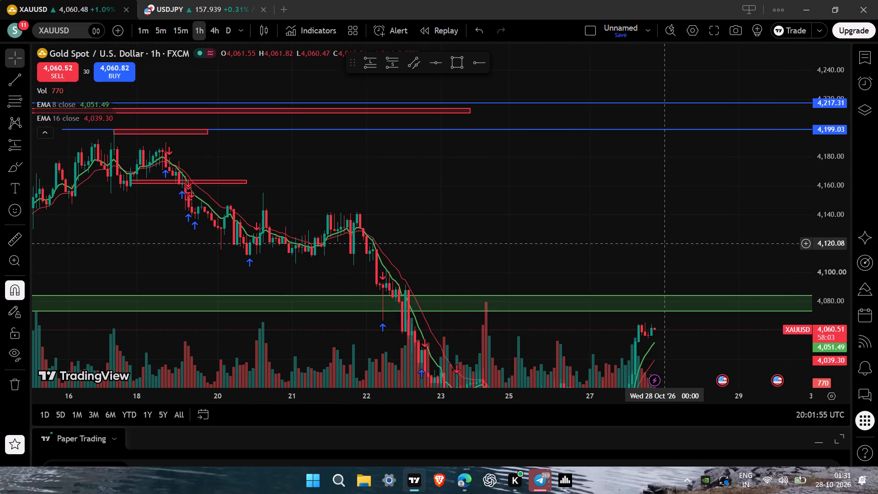
drag(653, 237, 600, 173)
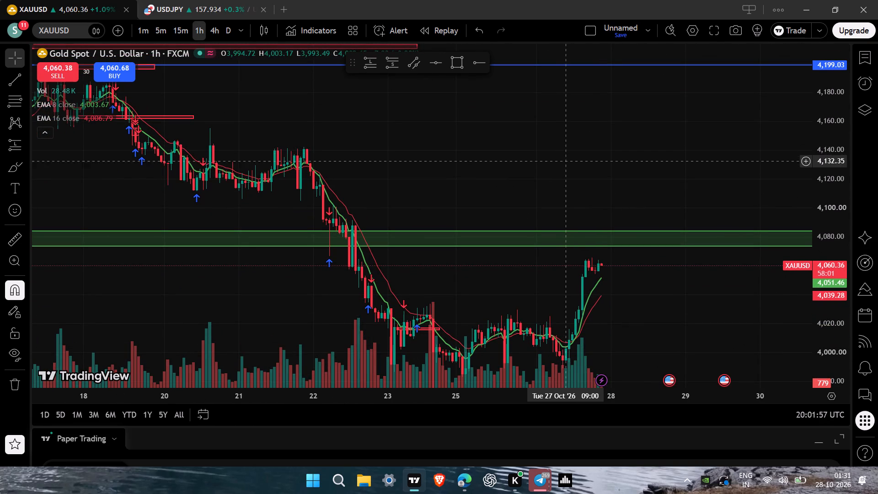
Draw a rectangle zone over the 21 October swing high, from 4,134.49 to about 4,141, extending to 30 October.
click(453, 63)
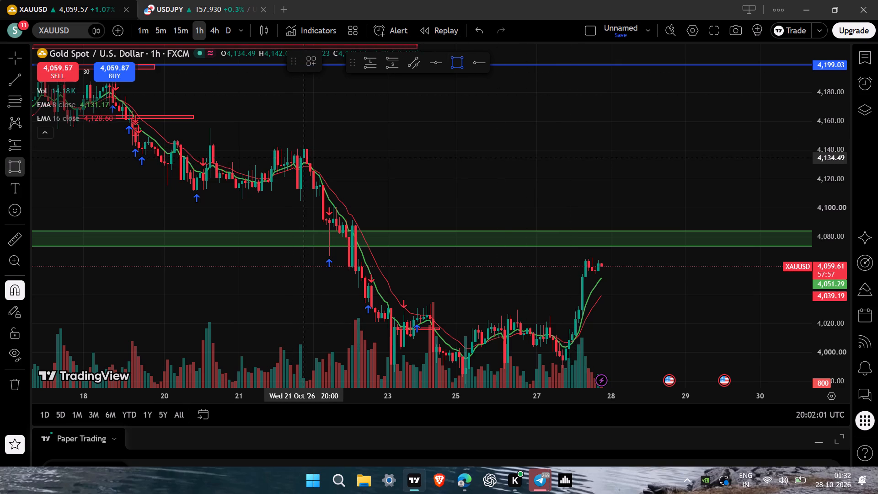
drag(304, 157, 581, 140)
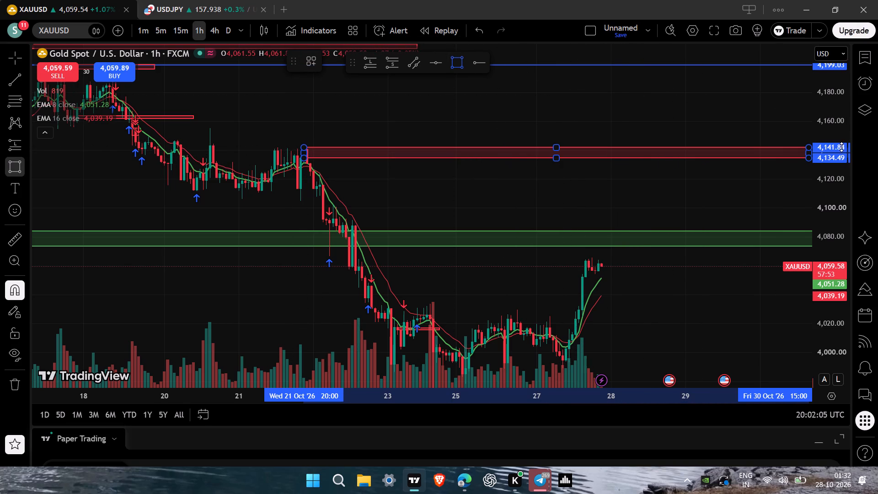
click(841, 147)
Enlarge the new red rectangle so its top reaches about 4,145.4 and its end reaches 2 November 21:00.
drag(807, 148, 742, 126)
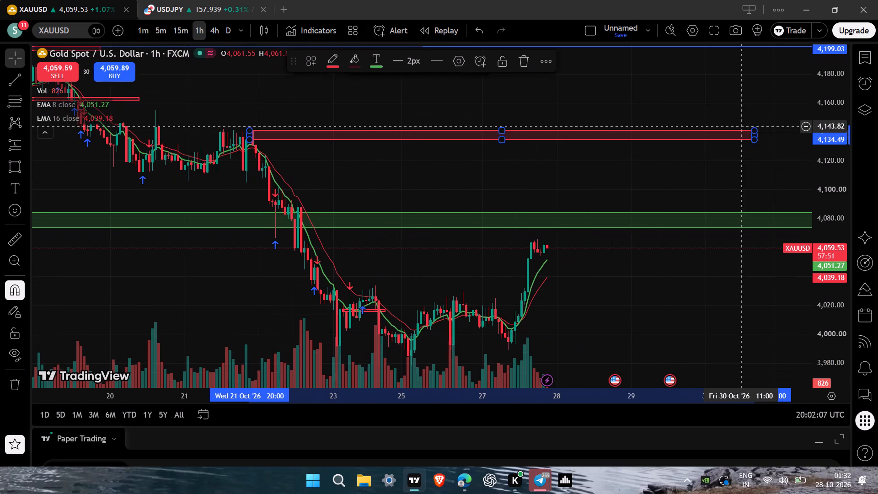
click(742, 126)
drag(747, 159, 635, 188)
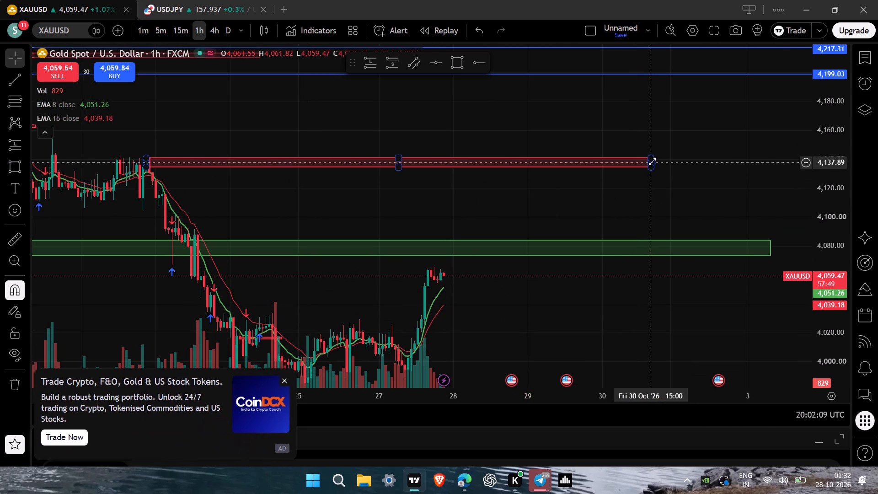
drag(651, 160, 740, 150)
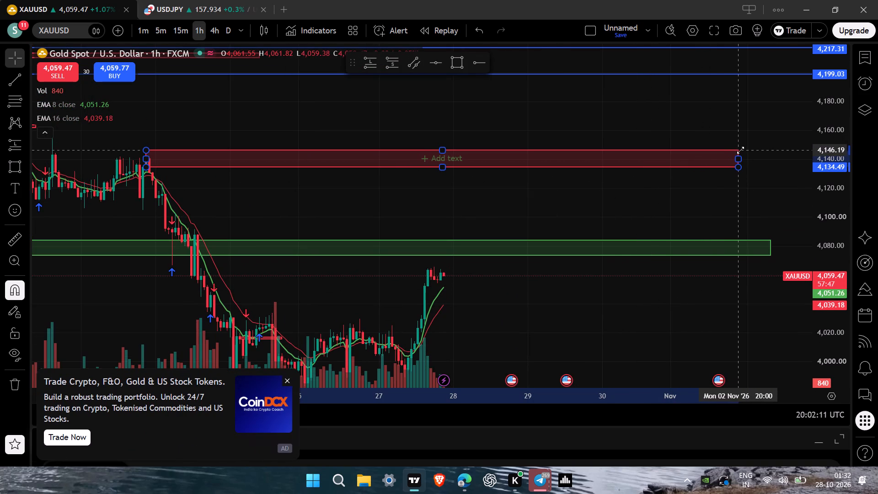
drag(740, 150, 740, 151)
click(740, 151)
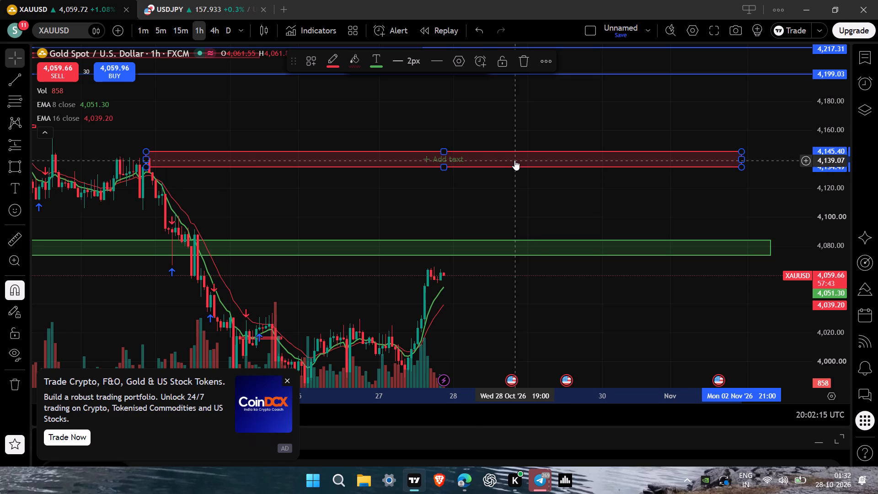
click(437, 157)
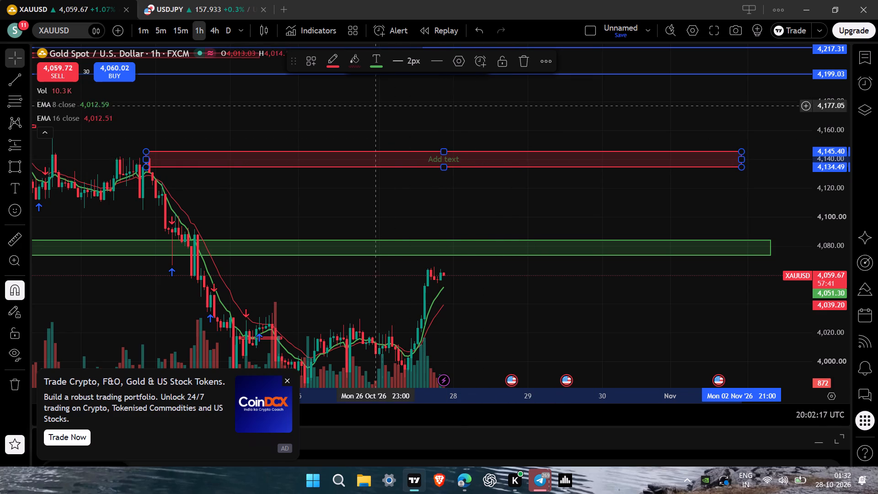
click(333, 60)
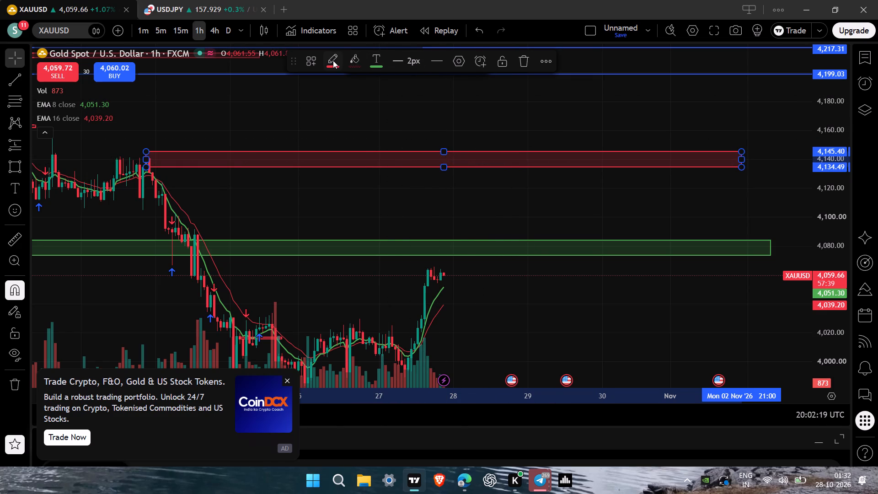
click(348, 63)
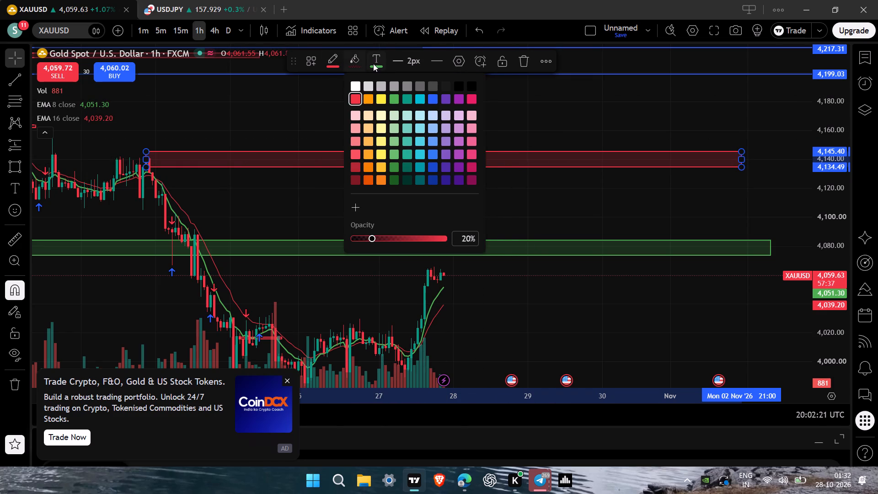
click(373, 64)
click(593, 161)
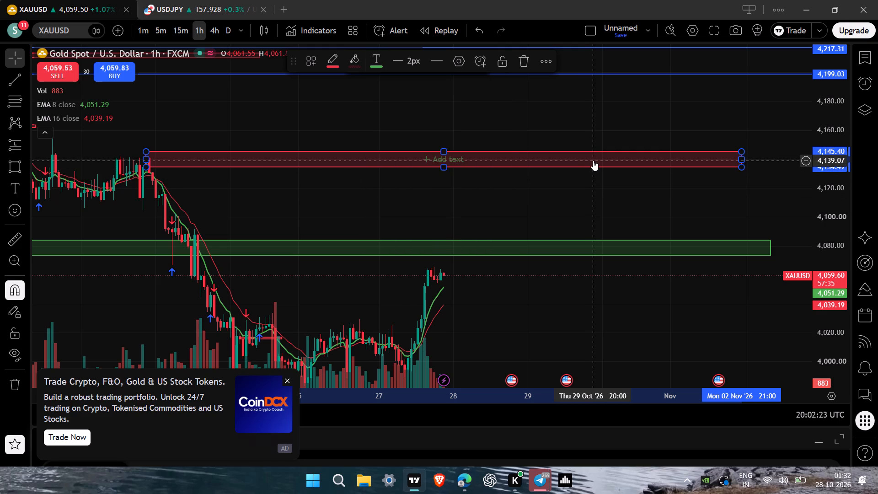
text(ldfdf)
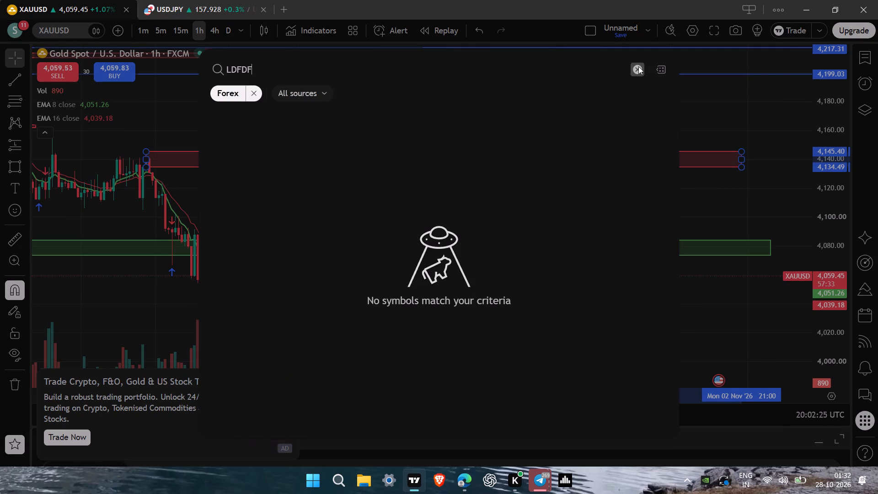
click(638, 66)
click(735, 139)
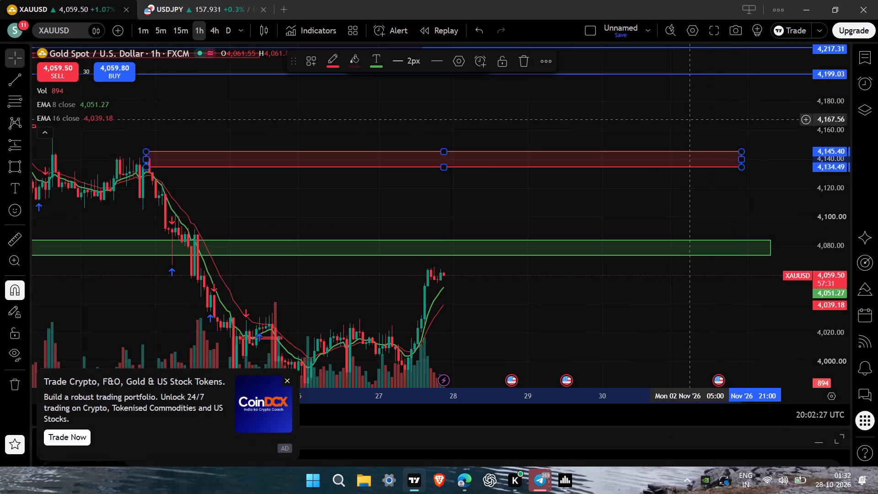
Add the text LIQUDITY inside the upper red rectangle.
click(430, 156)
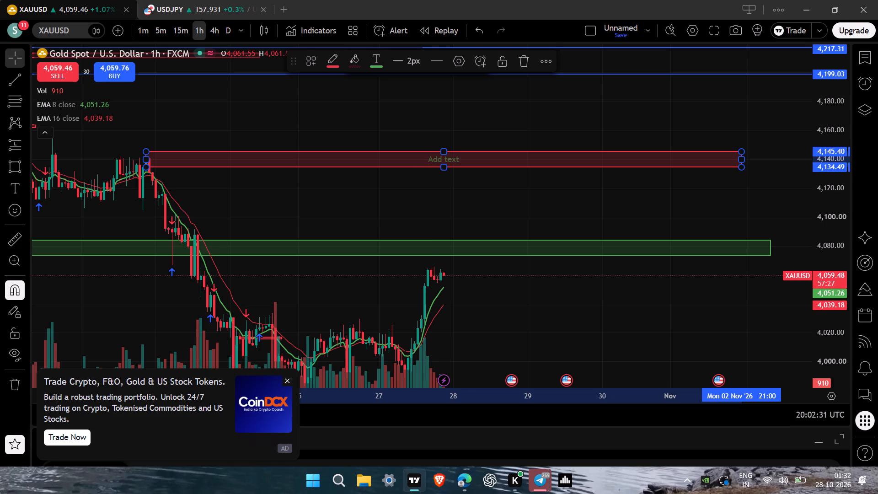
key(shift+l)
text(IQUDITY)
key(Return)
click(502, 194)
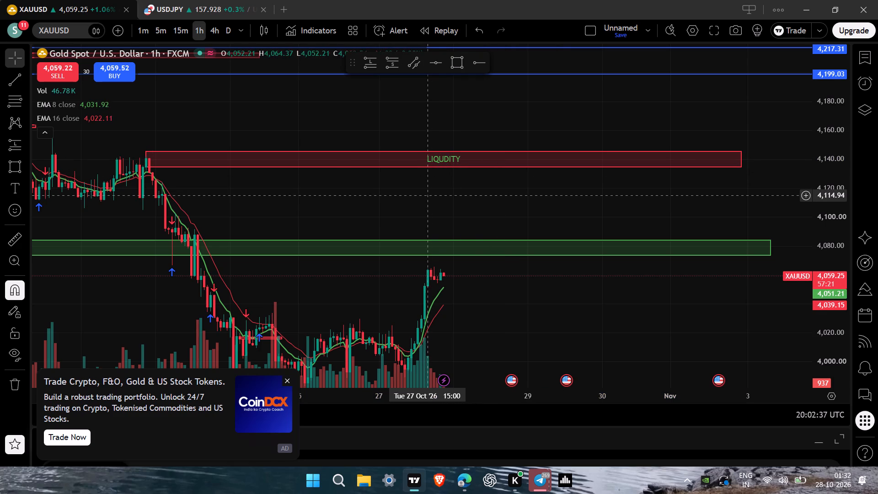
Delete the green zone between 4,073.42 and 4,084.03.
drag(427, 195, 515, 199)
click(515, 199)
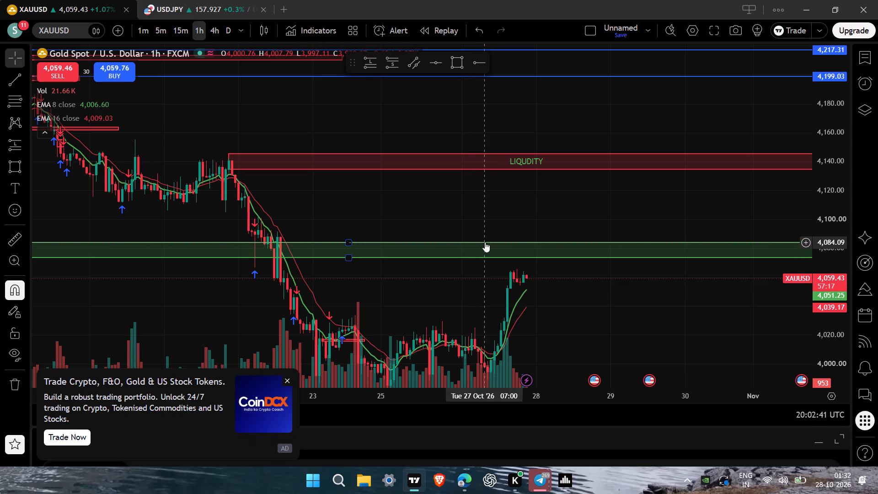
click(489, 243)
click(519, 65)
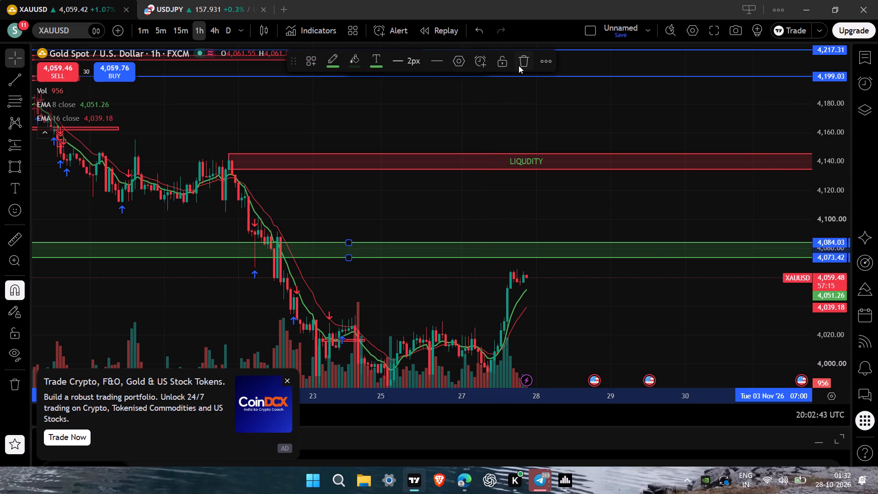
Draw a rectangle zone from about 4,079.7 to about 4,094, spanning 22 October to 2 November 13:00.
click(18, 166)
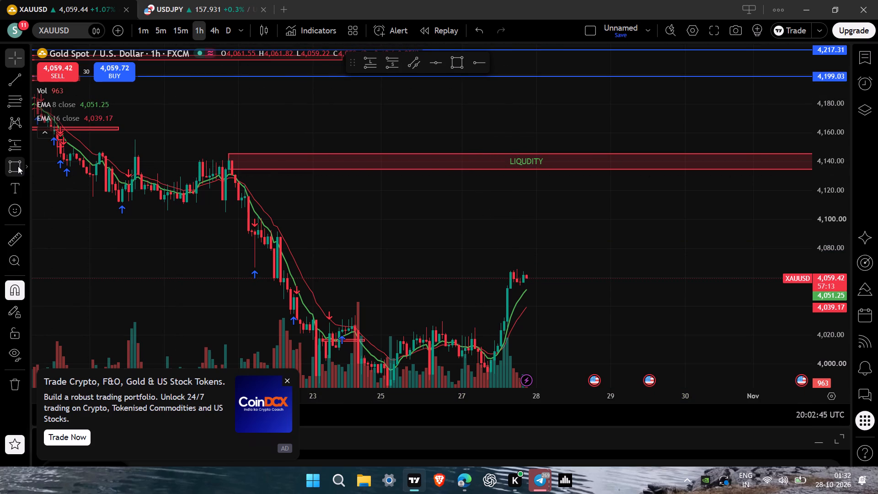
click(241, 248)
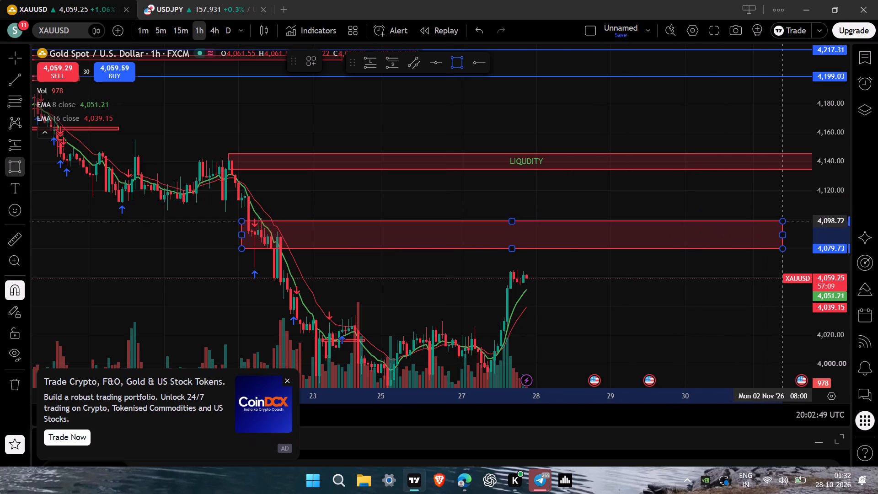
click(798, 228)
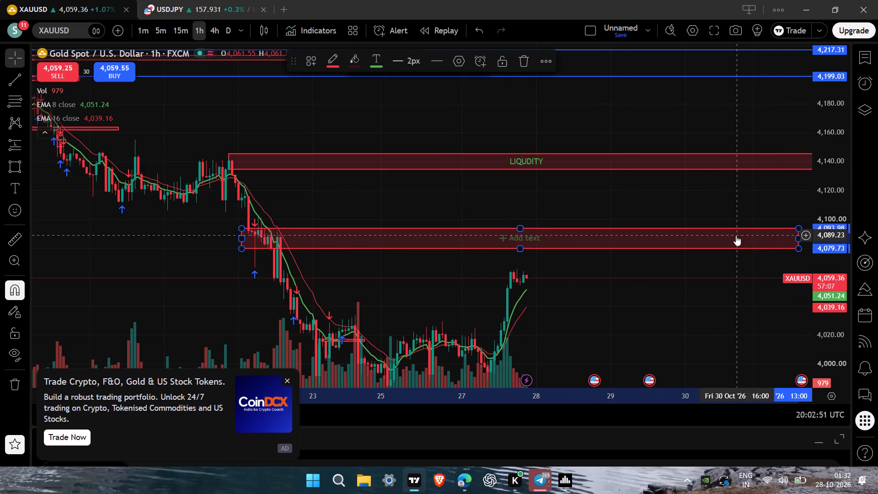
Move and shrink the lower red rectangle so it spans about 4,094.4 to 4,099.9 and ends at 2 November 14:00.
drag(725, 240, 726, 229)
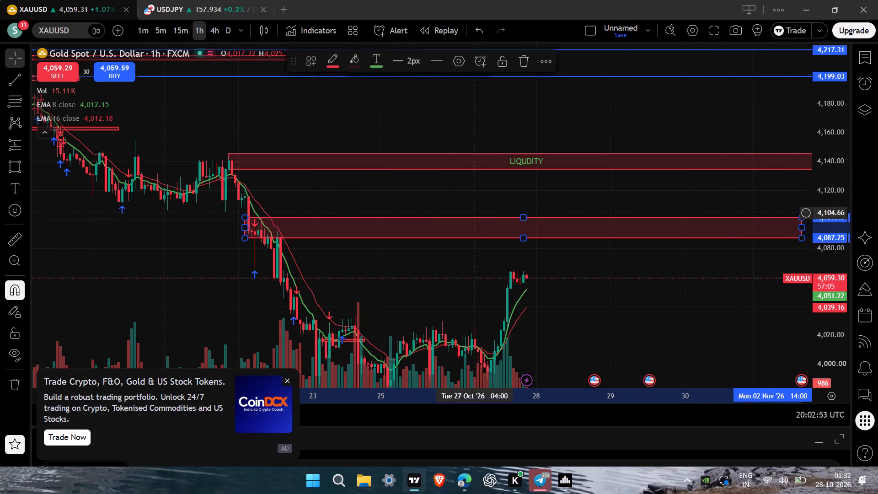
drag(245, 216, 255, 219)
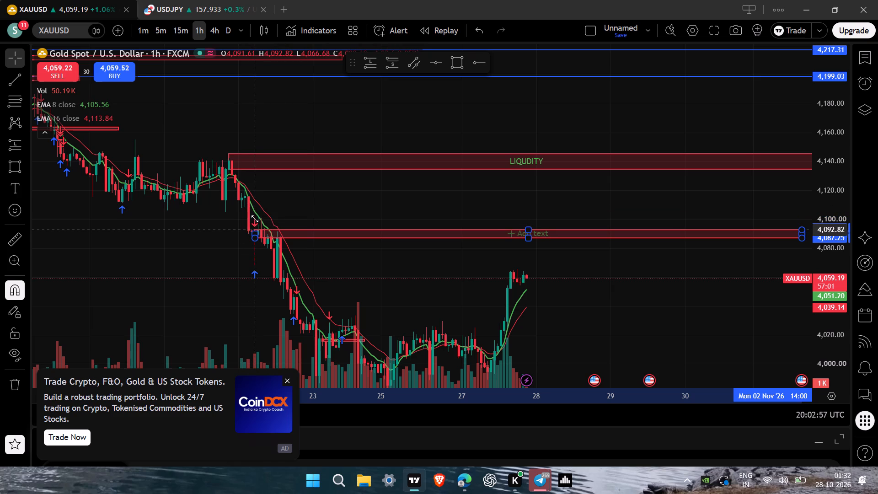
drag(255, 219, 256, 215)
drag(284, 233, 283, 223)
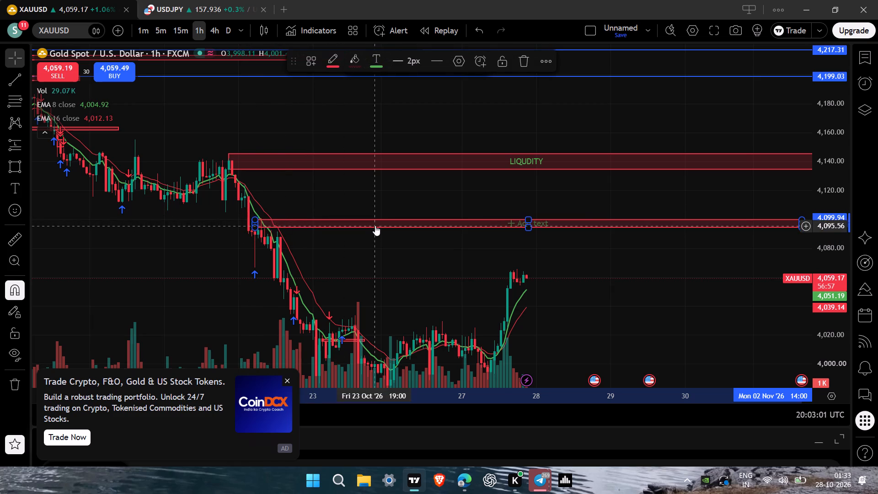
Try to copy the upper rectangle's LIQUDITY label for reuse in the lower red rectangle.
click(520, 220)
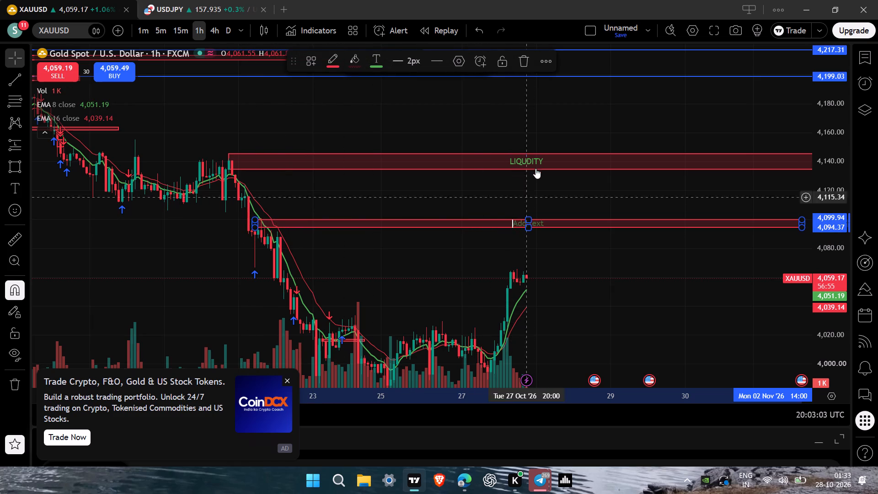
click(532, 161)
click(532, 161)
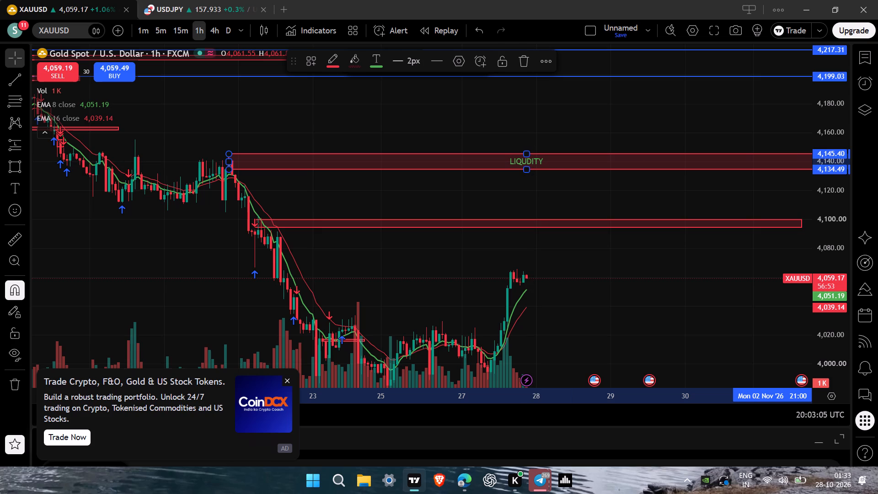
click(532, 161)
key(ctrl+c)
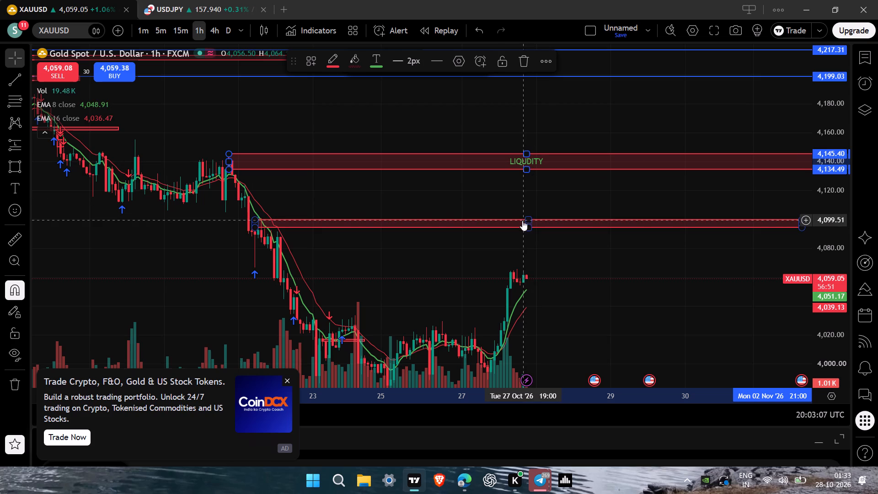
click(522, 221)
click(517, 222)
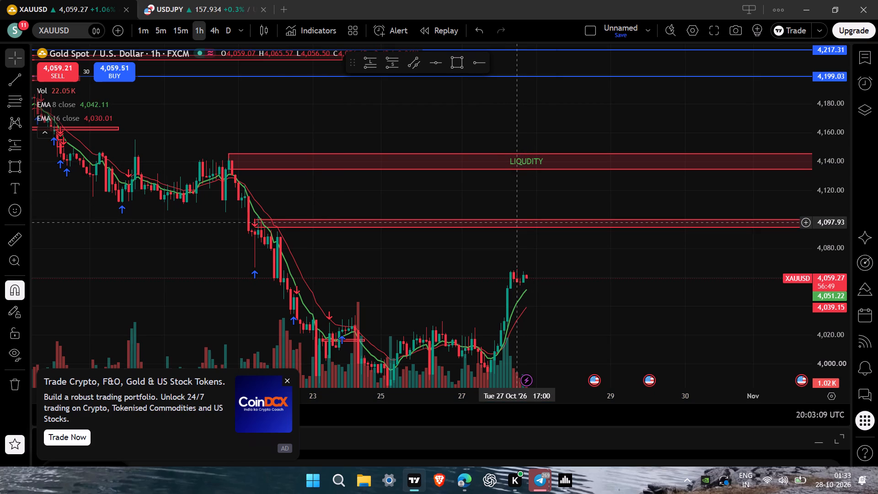
Add the text LIquidity inside the lower red rectangle.
click(528, 226)
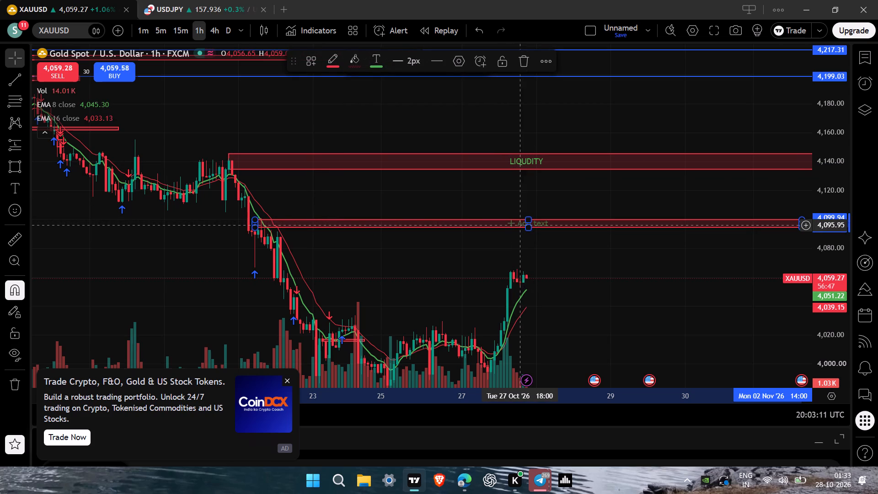
double_click(518, 223)
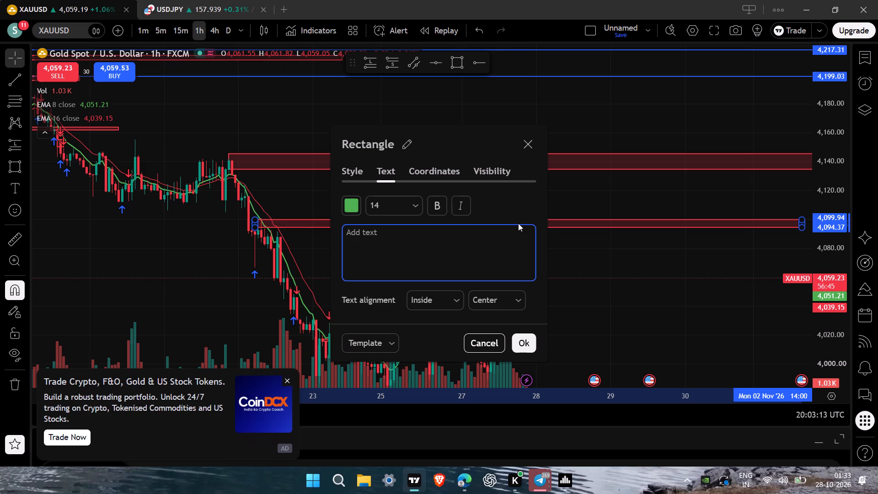
text(LIque)
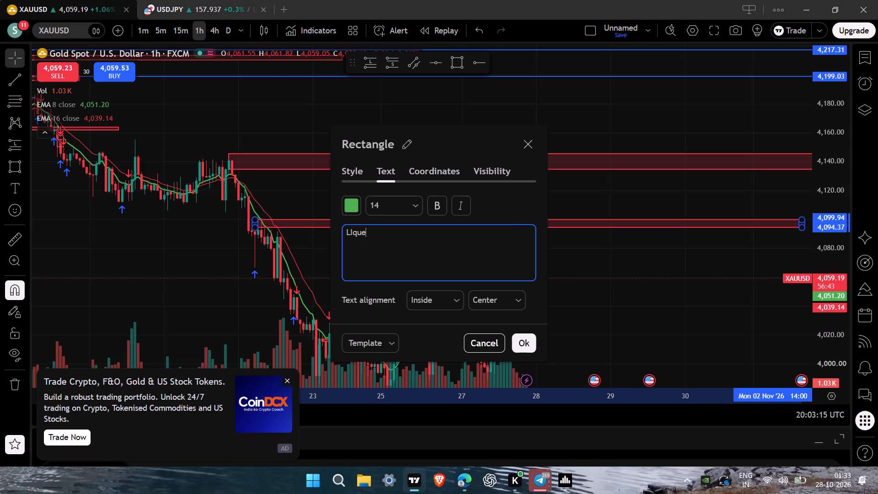
key(BackSpace)
text(idity)
key(Return)
click(521, 345)
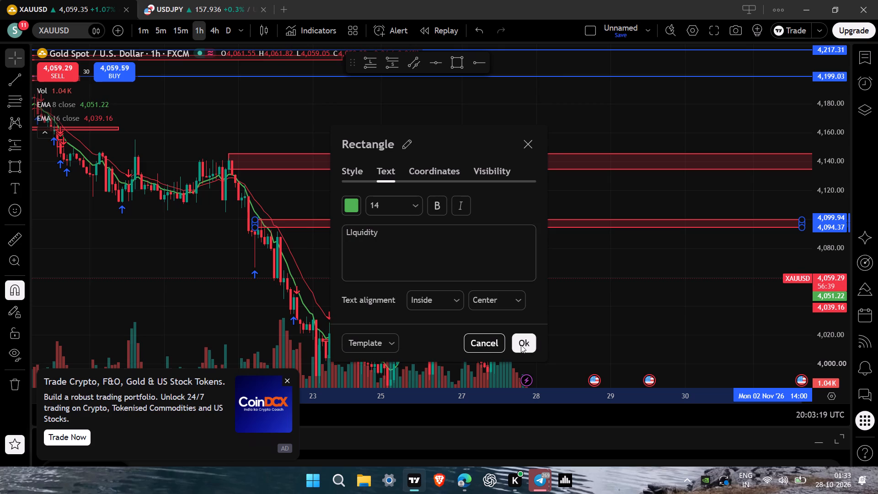
click(623, 270)
Switch the XAUUSD chart to the 1-day timeframe.
drag(584, 264, 500, 204)
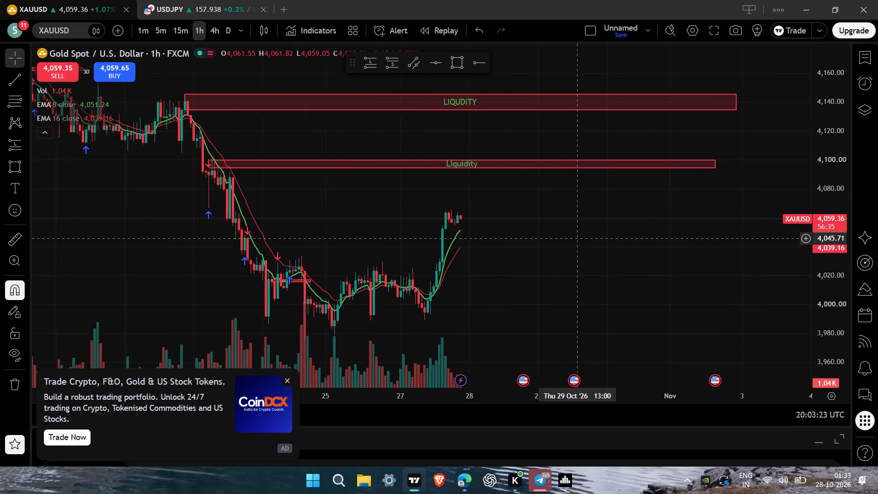
drag(578, 238, 535, 239)
drag(535, 239, 579, 191)
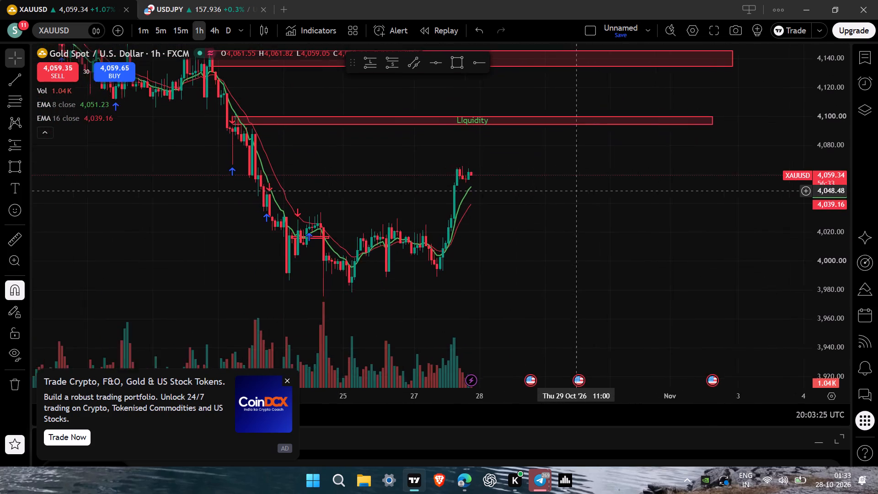
drag(579, 191, 626, 244)
drag(626, 244, 606, 125)
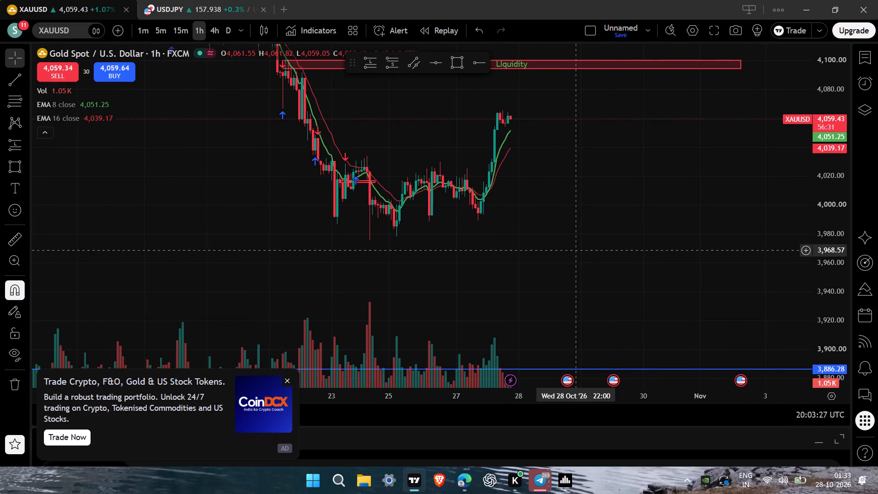
drag(576, 250, 507, 206)
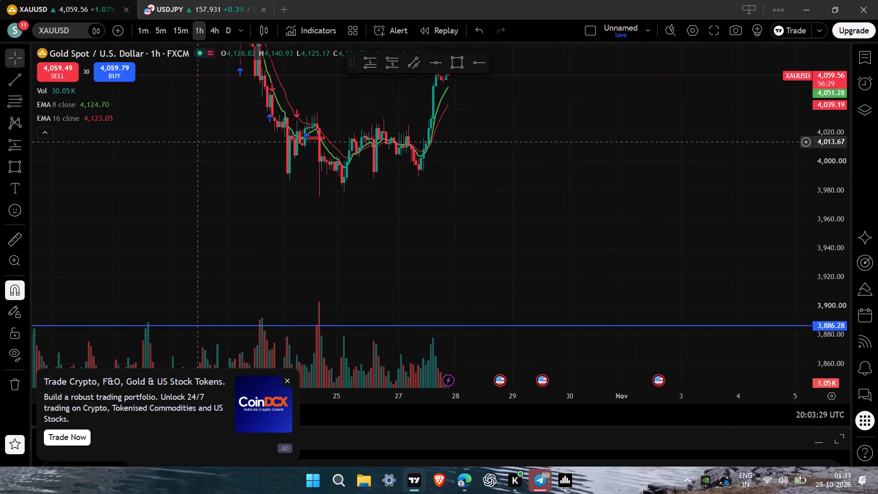
click(232, 37)
drag(464, 167, 412, 288)
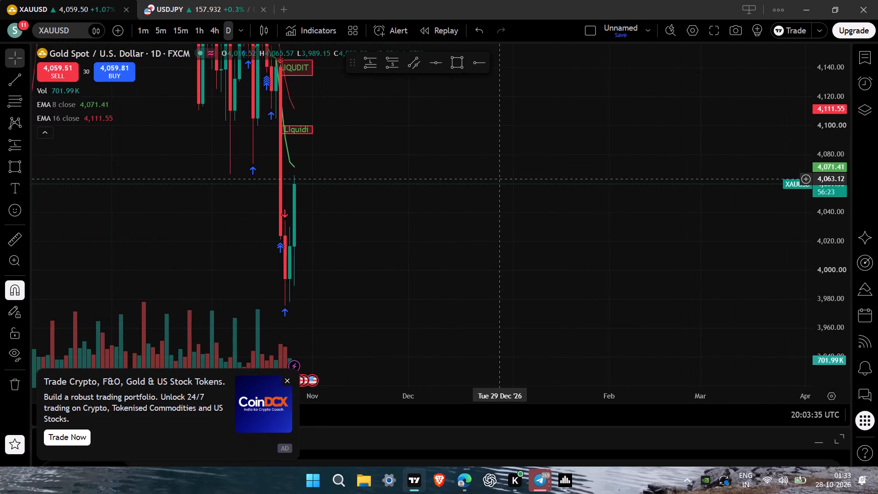
scroll(500, 178, left, 1)
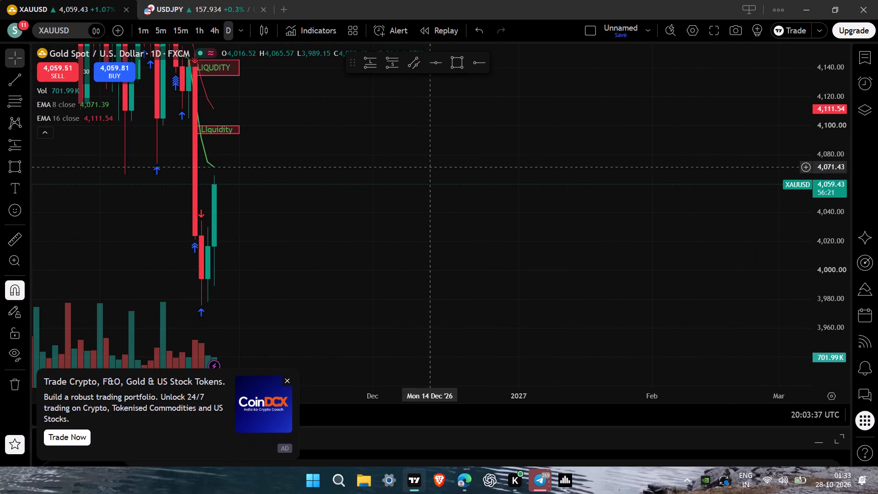
drag(400, 157, 495, 222)
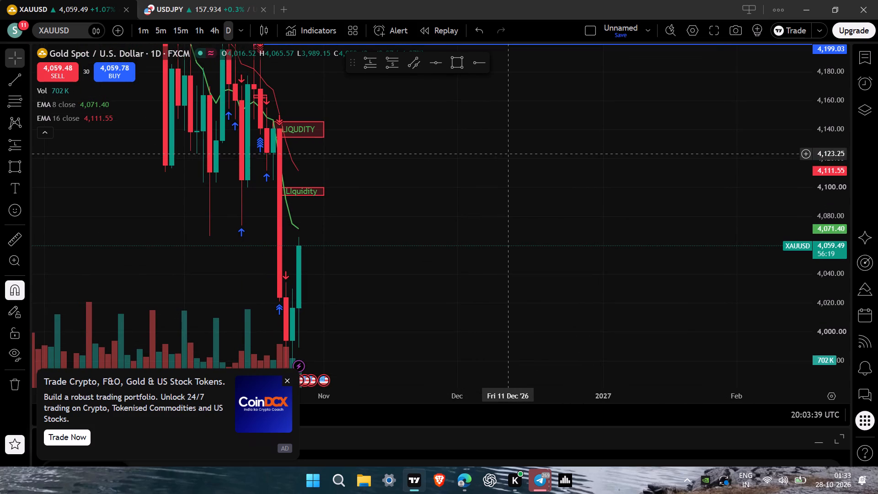
Draw a horizontal ray at 4,124.25 from the bottom of the green candle body just before the large red drop.
click(459, 68)
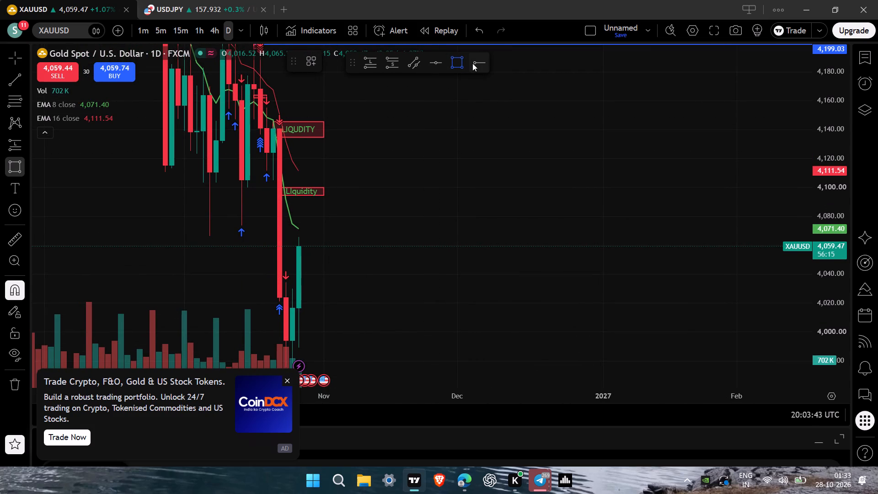
click(473, 63)
click(273, 153)
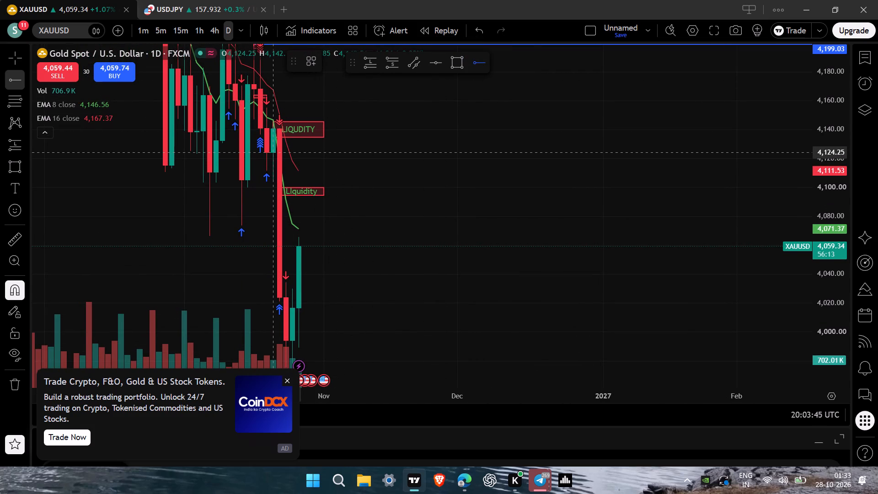
click(517, 144)
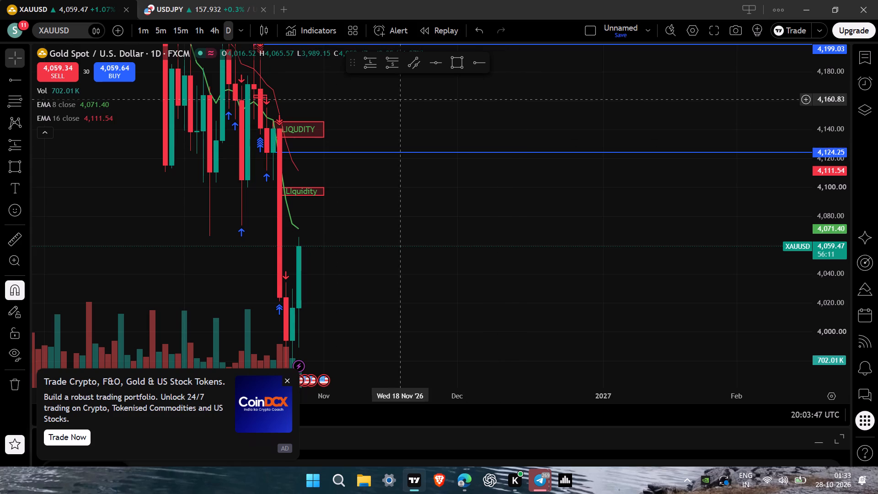
click(496, 122)
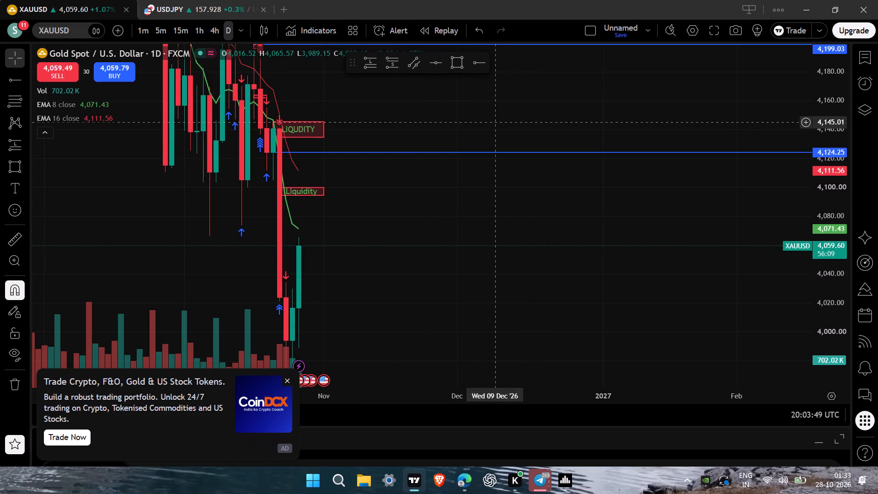
right_click(496, 122)
click(456, 107)
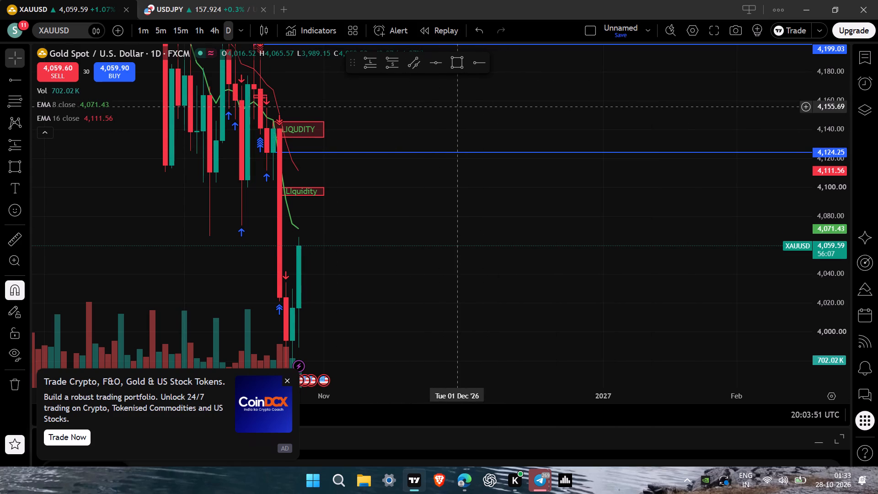
Place the text label Day Suply on the 4,124.25 ray at about 11 December.
click(13, 185)
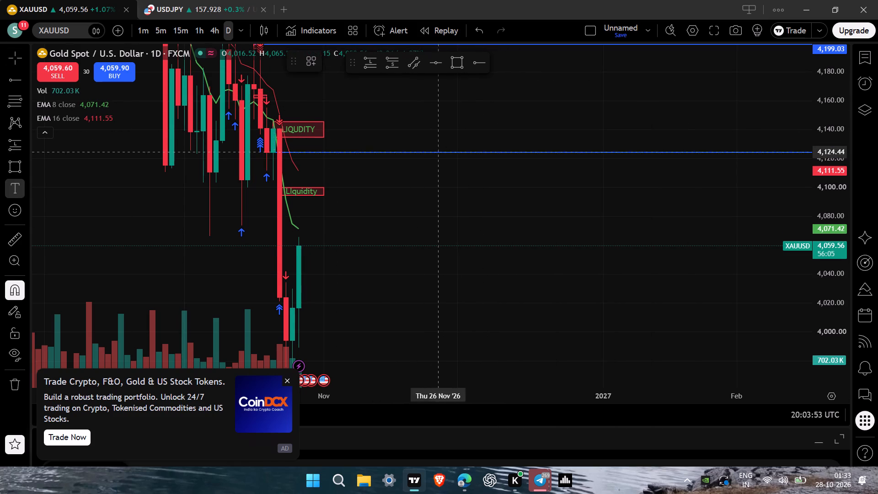
click(508, 146)
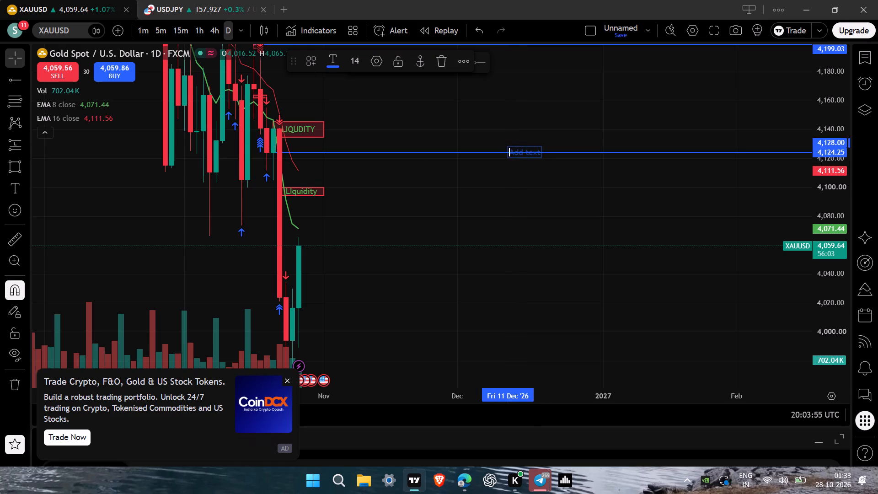
drag(524, 156, 525, 151)
click(525, 151)
click(525, 151)
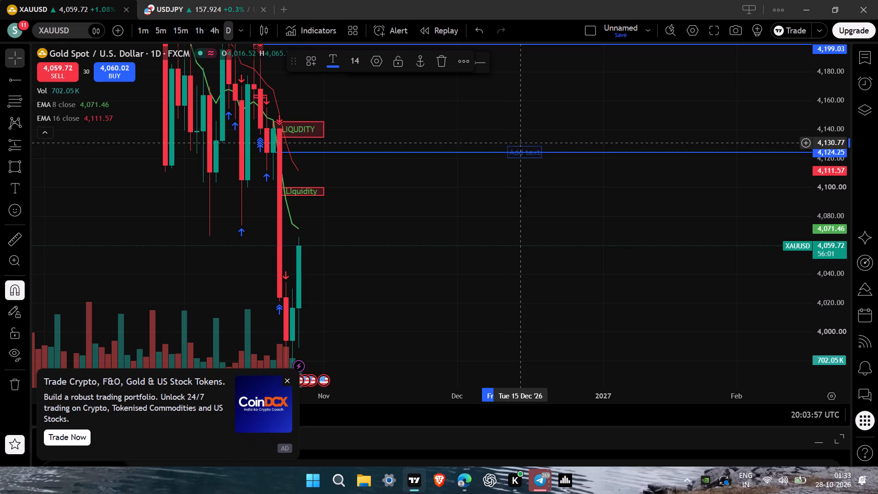
text(Day)
key(space)
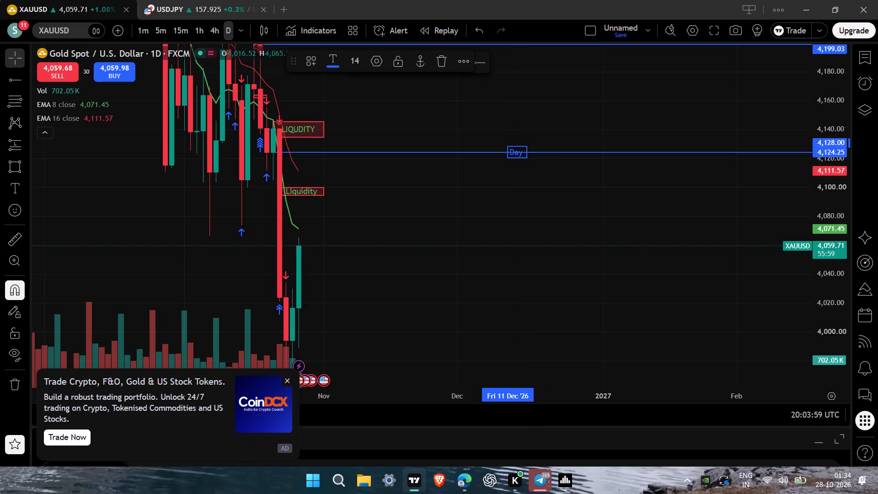
key(shift+s)
text(uply)
right_click(537, 155)
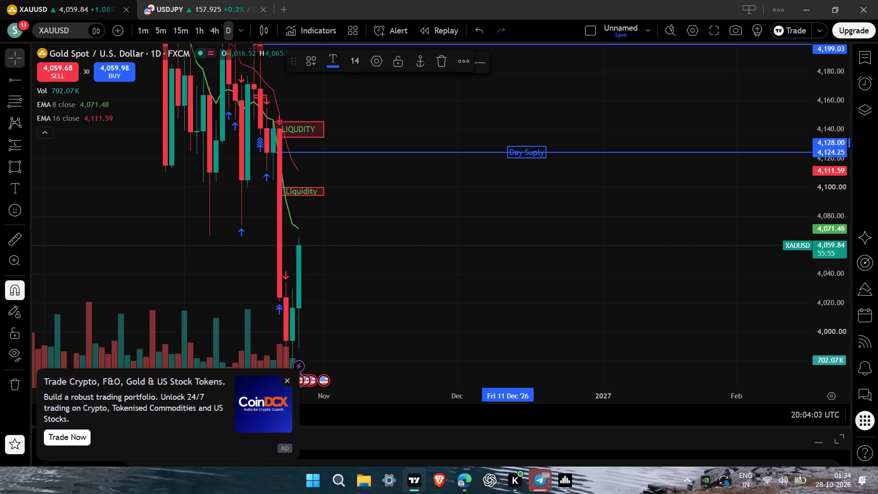
click(537, 155)
click(516, 177)
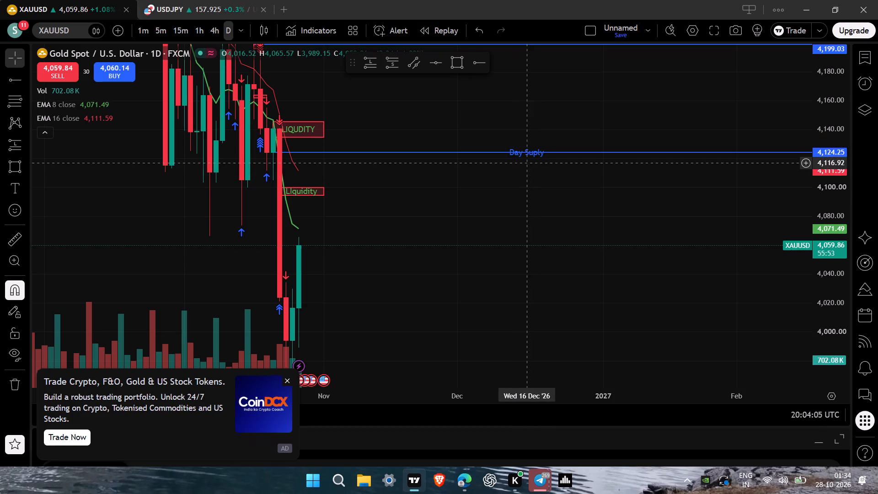
Change the text colour of the Day Suply label to red.
click(531, 156)
click(334, 58)
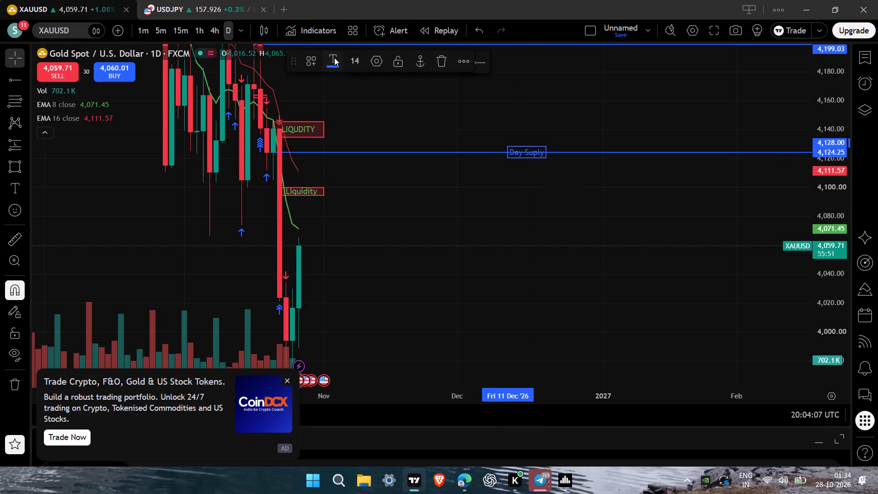
click(334, 96)
click(489, 193)
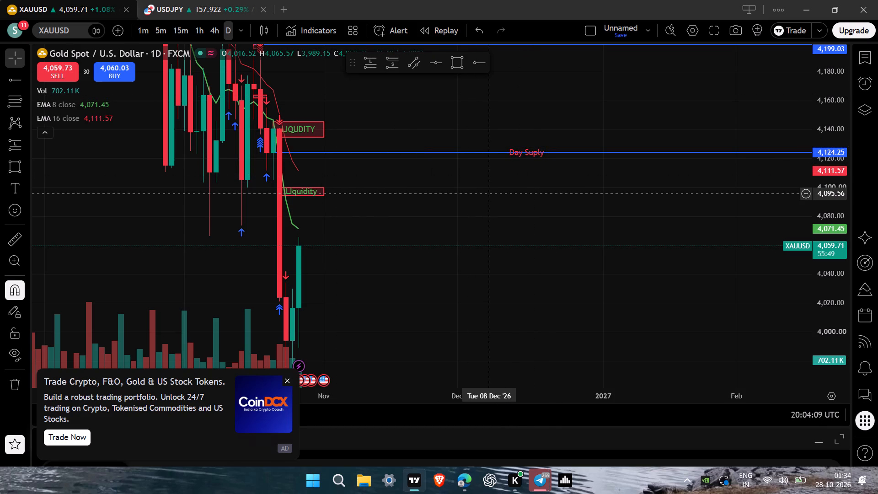
click(530, 232)
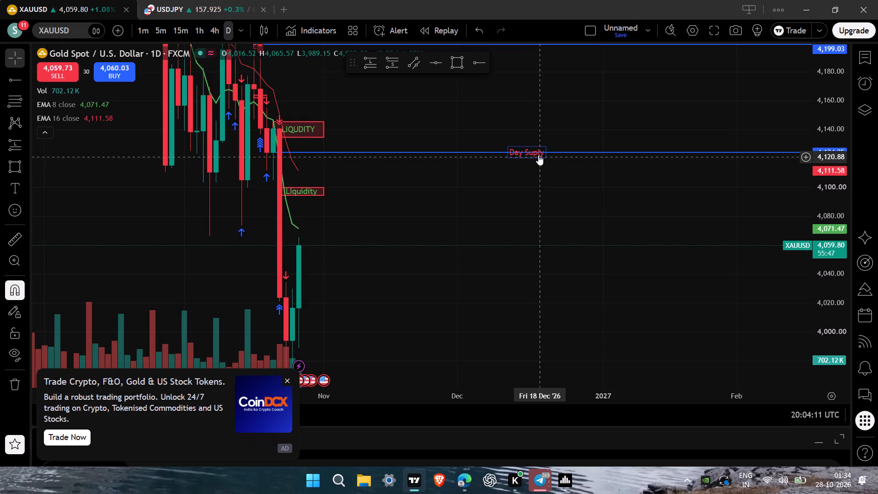
Move the Day Suply label along the ray to sit near its start, around 30 October.
drag(530, 154, 300, 153)
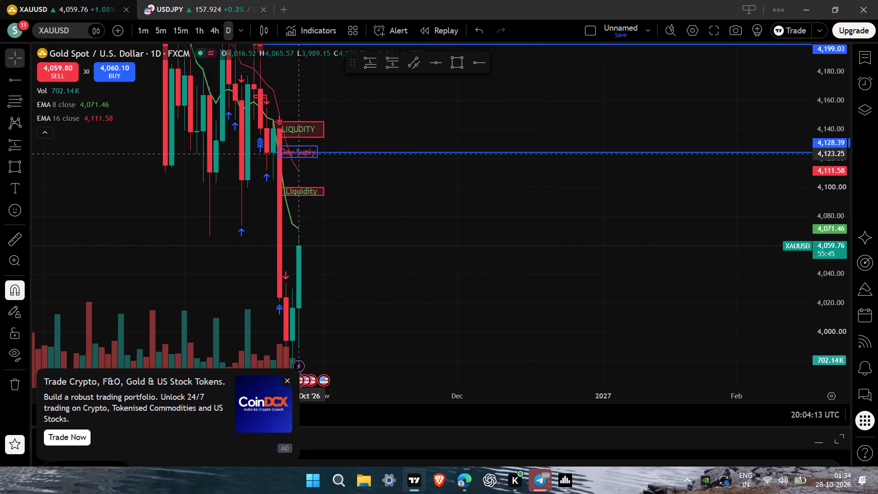
drag(300, 153, 317, 154)
click(317, 154)
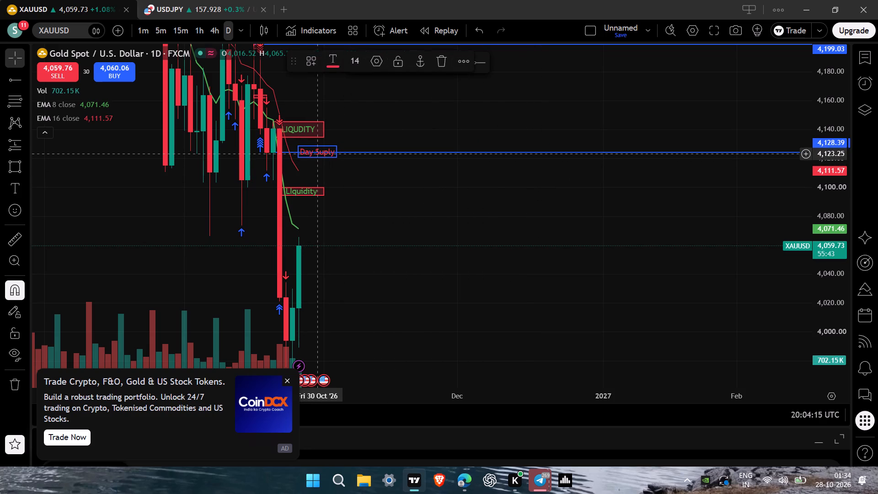
click(438, 222)
drag(438, 222, 568, 177)
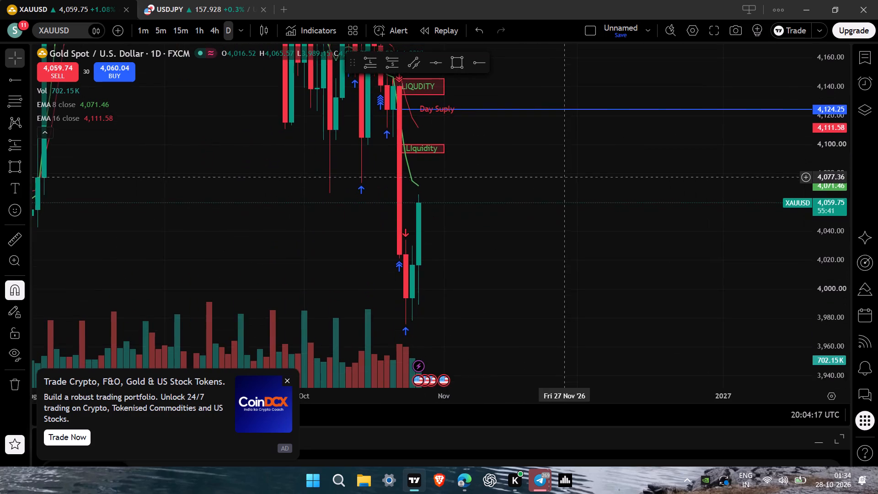
Draw a horizontal ray at 4,016.52 from the bottom of the latest green candle body, 27 October.
drag(568, 177, 559, 139)
drag(559, 139, 685, 141)
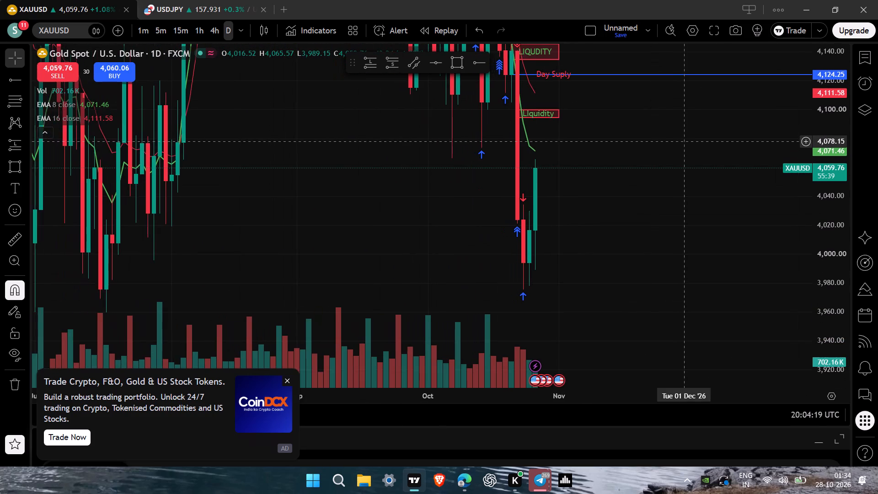
drag(656, 231, 627, 231)
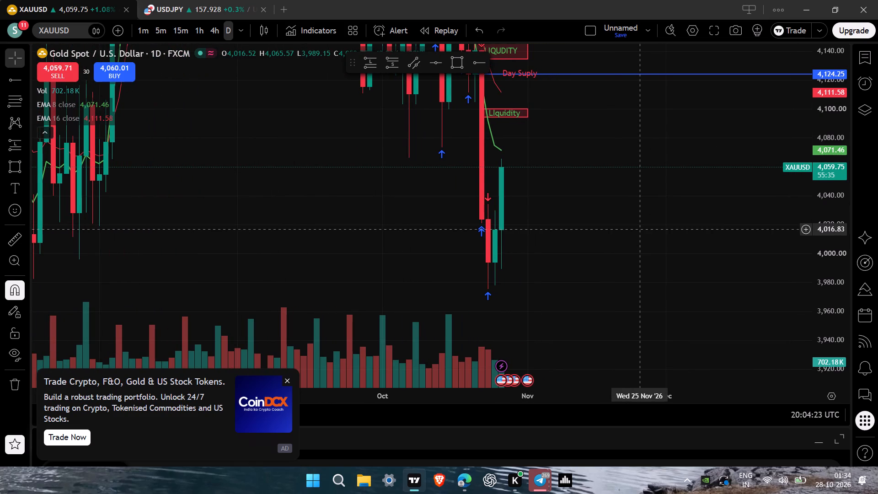
click(482, 65)
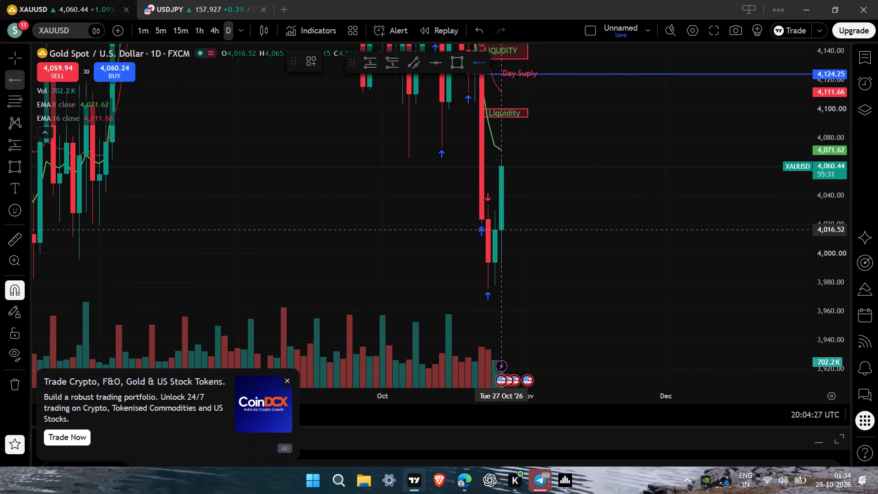
click(502, 225)
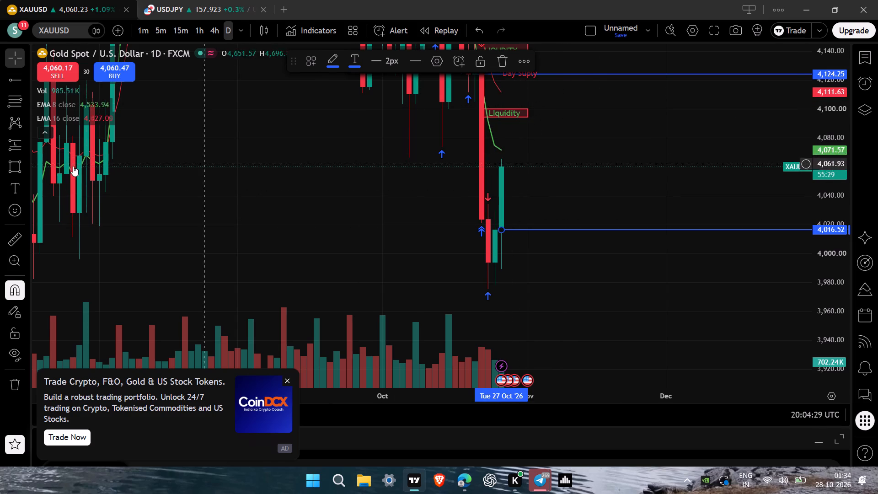
Place the text label Day Demand just below the 4,016.52 ray at about 9 November.
click(14, 184)
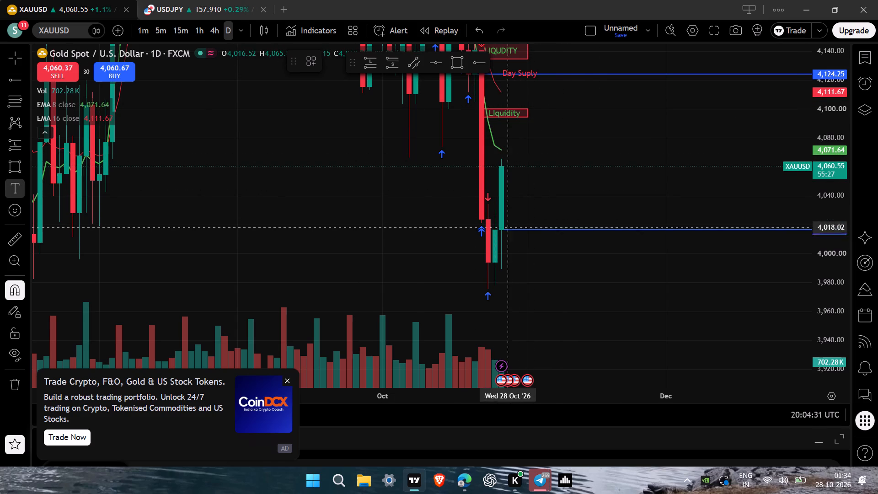
click(558, 228)
drag(568, 234, 559, 233)
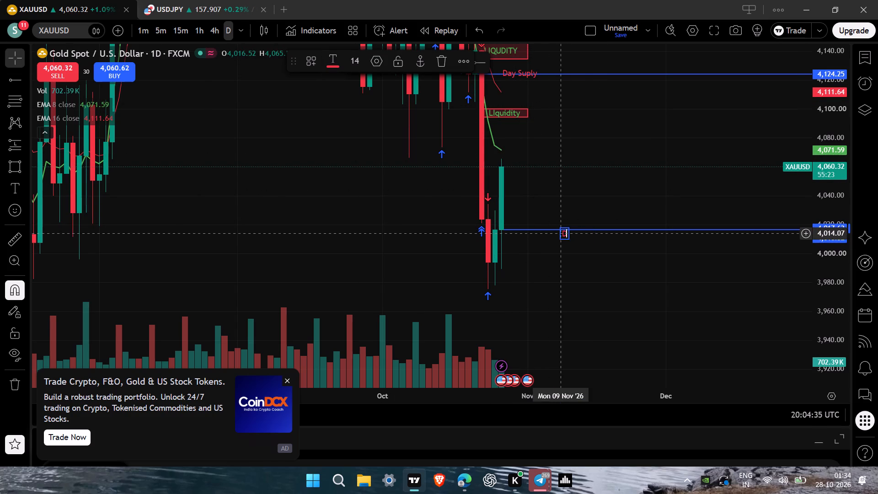
key(BackSpace)
key(BackSpace)
text(at)
key(BackSpace)
text(y Demand)
key(Return)
click(584, 274)
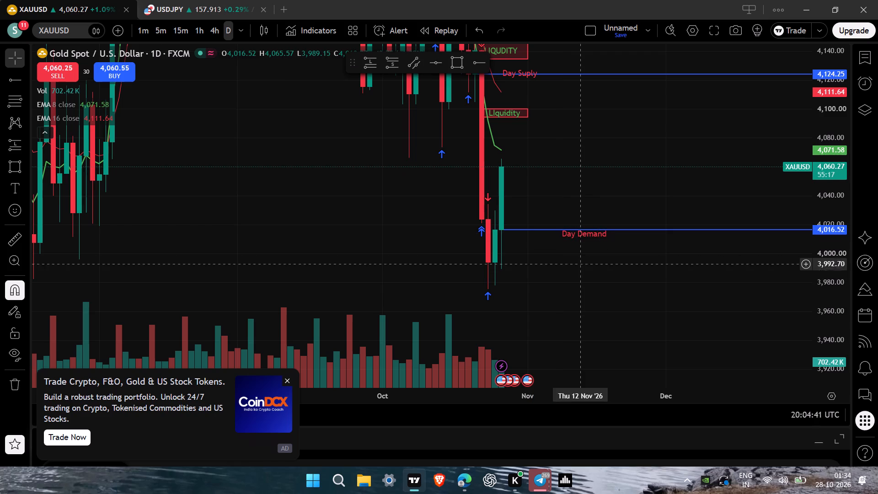
Move the Day Demand label to sit just below the start of its ray, beginning around 28 October.
drag(585, 233, 525, 230)
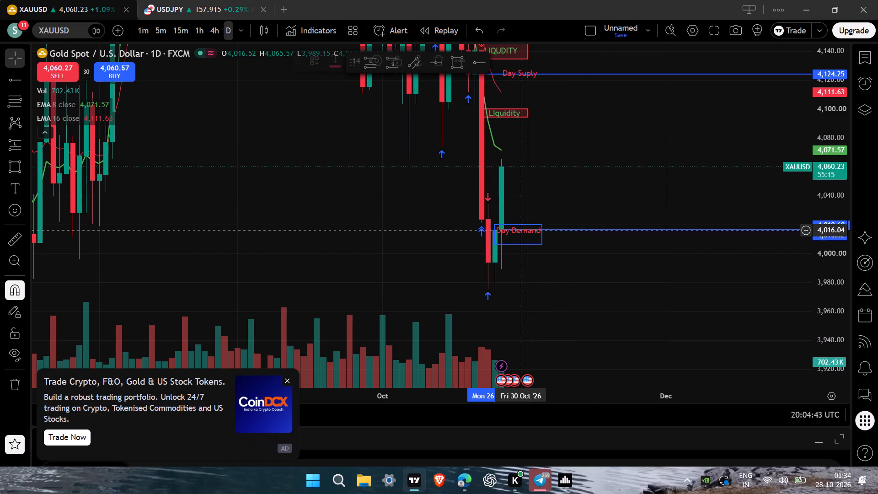
drag(525, 230, 573, 242)
click(573, 242)
click(573, 242)
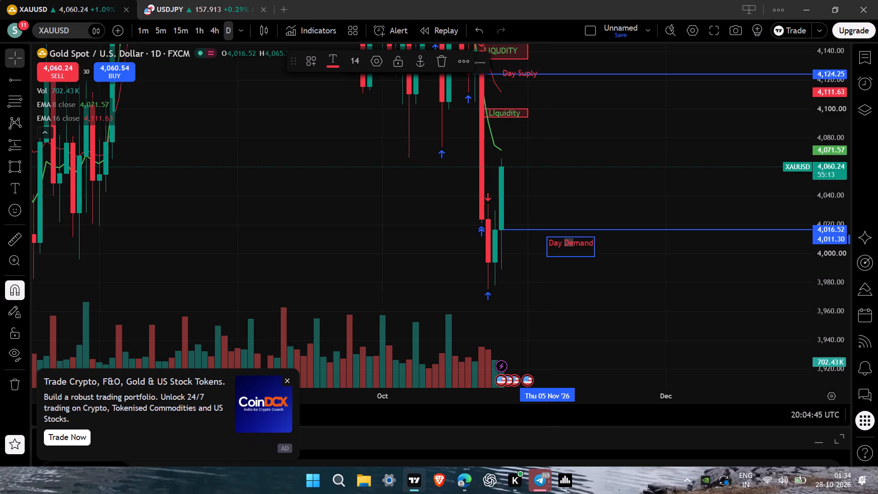
click(573, 246)
click(567, 238)
click(639, 238)
drag(568, 242, 526, 236)
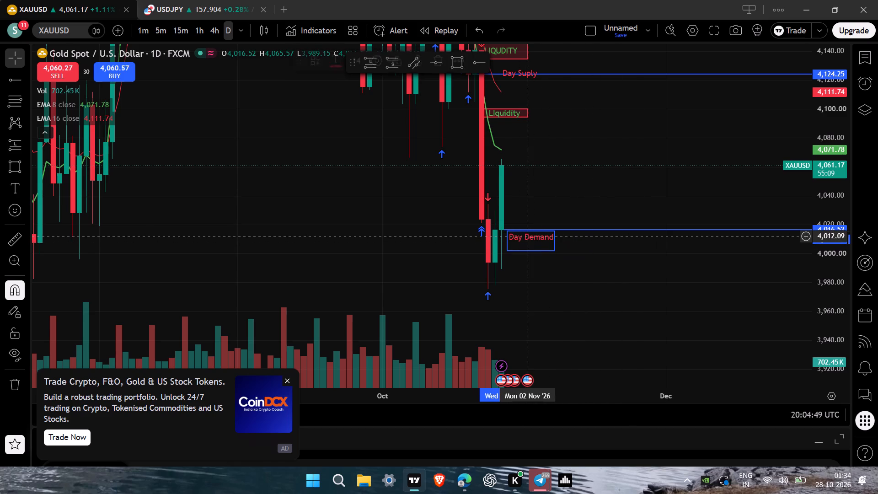
click(608, 286)
Check the recent price action around the Day Demand level on the 15-minute chart.
scroll(600, 196, up, 1)
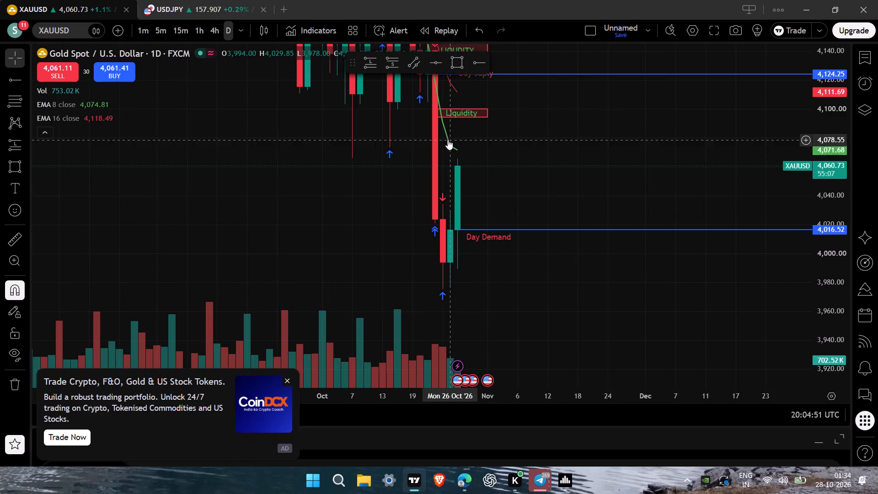
click(191, 31)
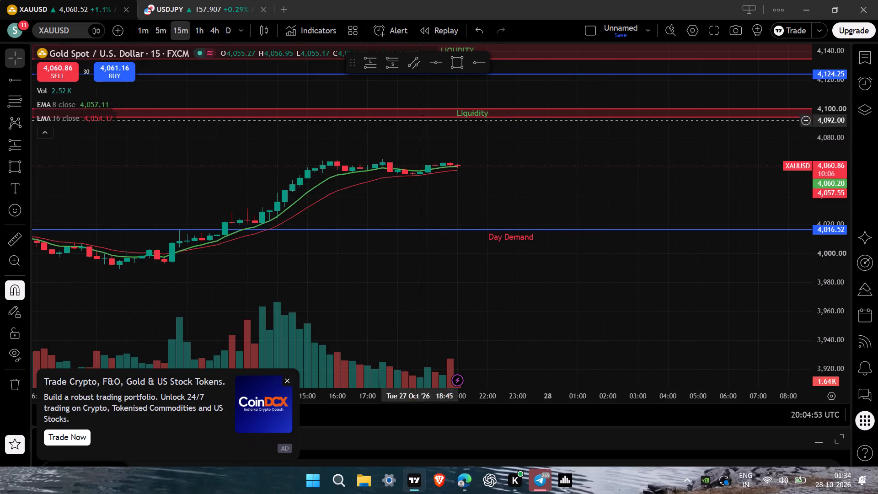
click(475, 365)
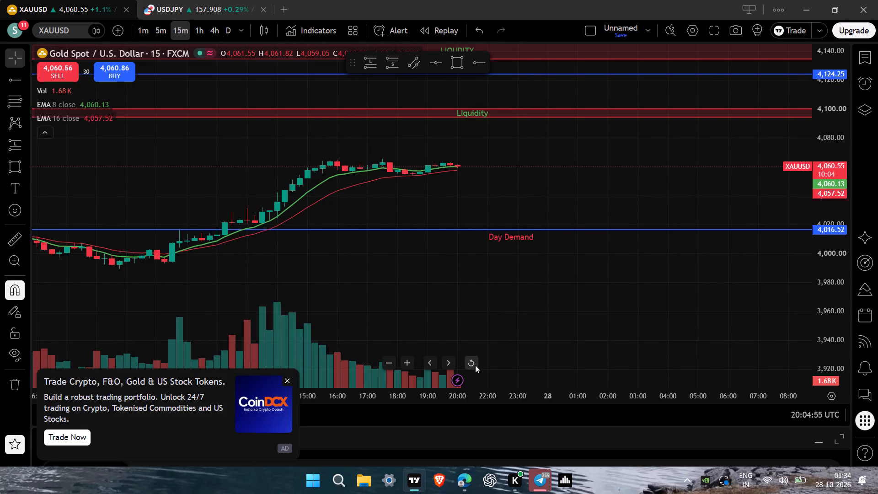
drag(735, 298, 404, 311)
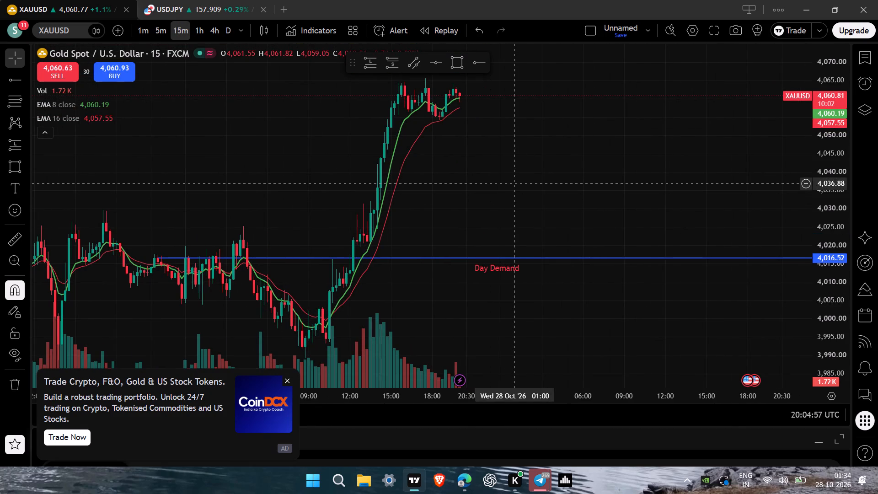
drag(515, 183, 644, 183)
drag(819, 146, 806, 182)
Switch the chart to the 1-hour timeframe with the Day Demand, Day Suply and liquidity levels all in view.
click(199, 35)
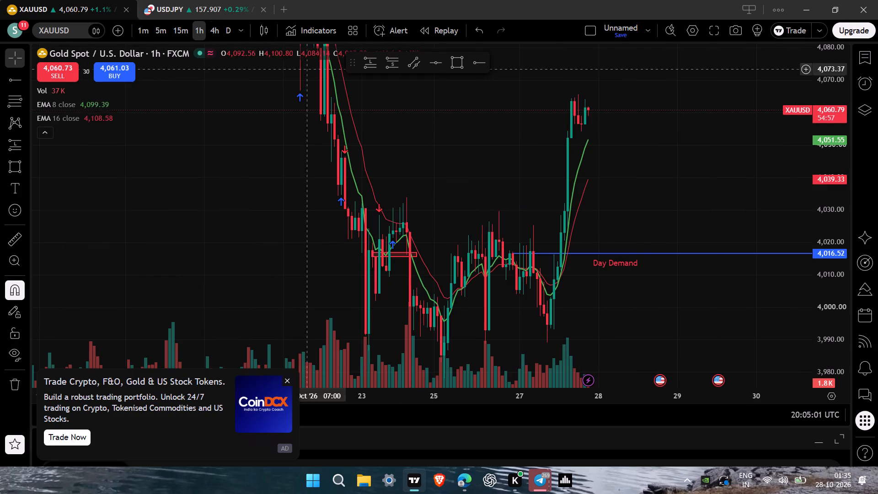
drag(644, 182, 619, 314)
drag(809, 152, 785, 228)
drag(824, 148, 802, 296)
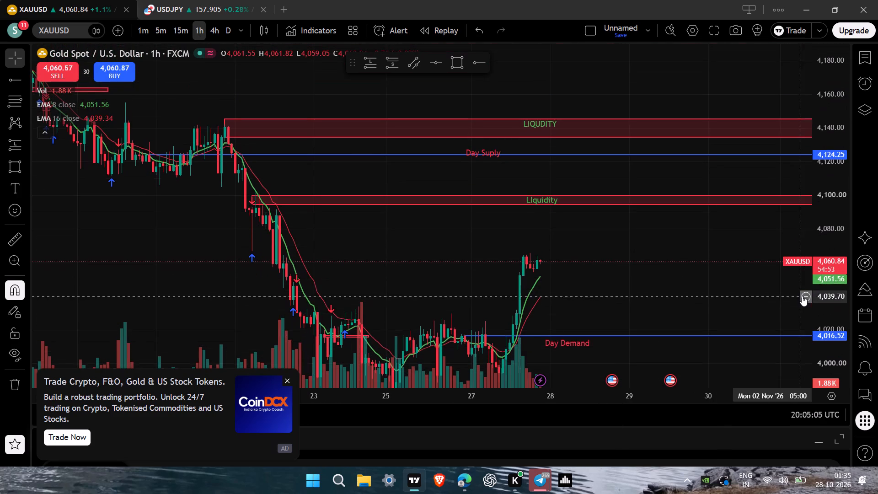
Examine the 1-hour price action from the Day Demand ray up through the liquidity zones and the supply levels near 4,199 and 4,217.
drag(685, 283, 679, 166)
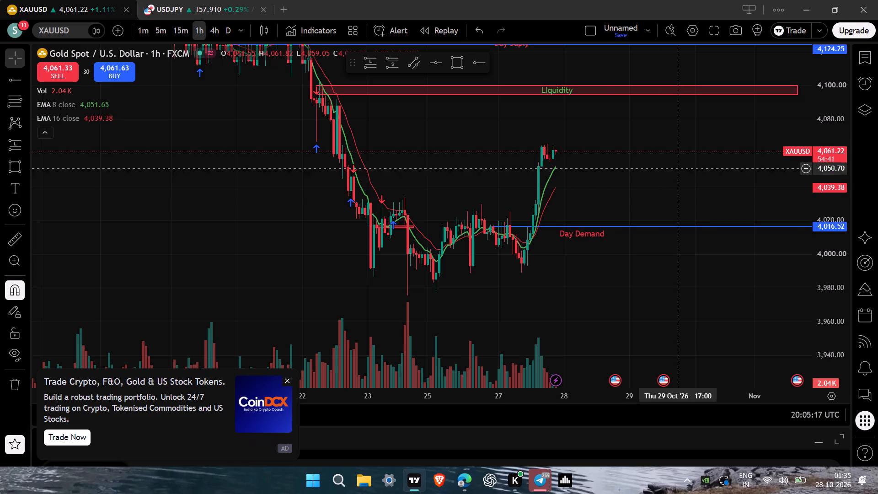
drag(592, 274, 634, 282)
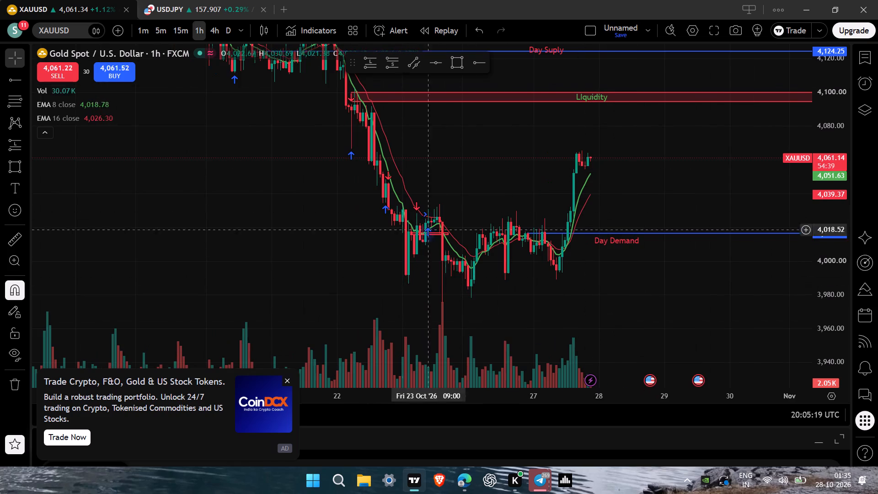
drag(544, 274, 561, 199)
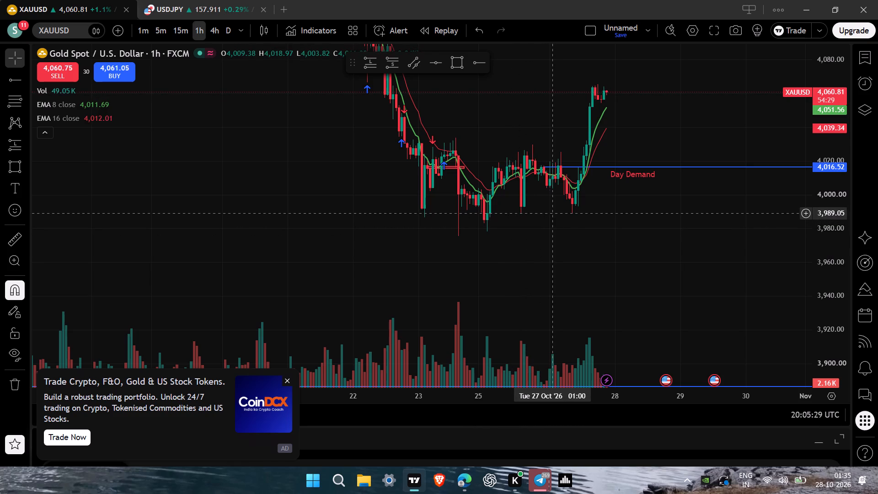
drag(616, 260, 584, 300)
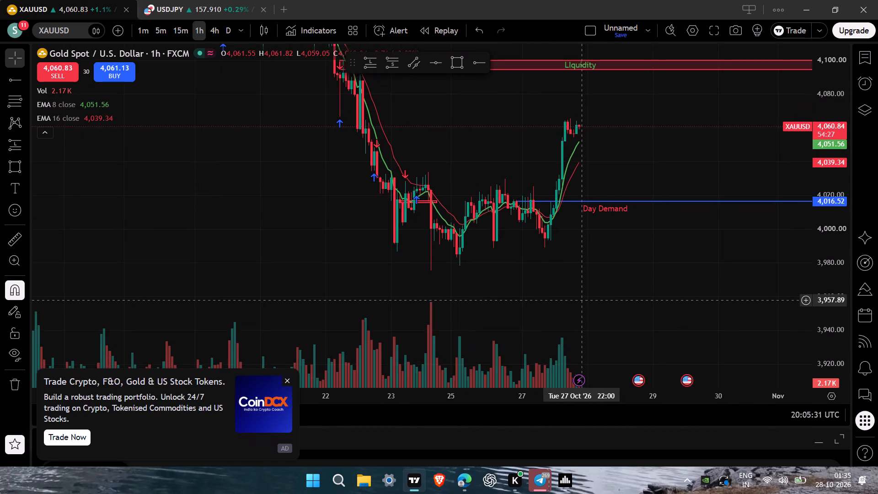
drag(584, 300, 582, 303)
drag(637, 134, 654, 228)
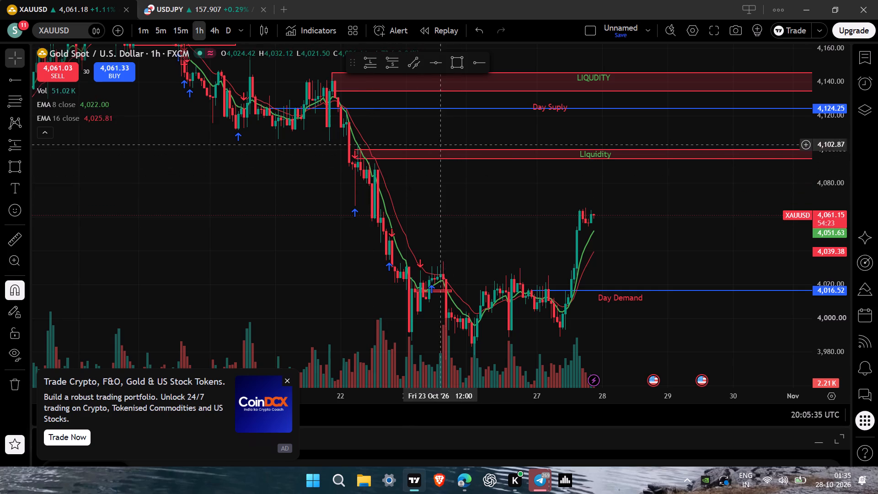
drag(436, 128, 462, 238)
click(462, 238)
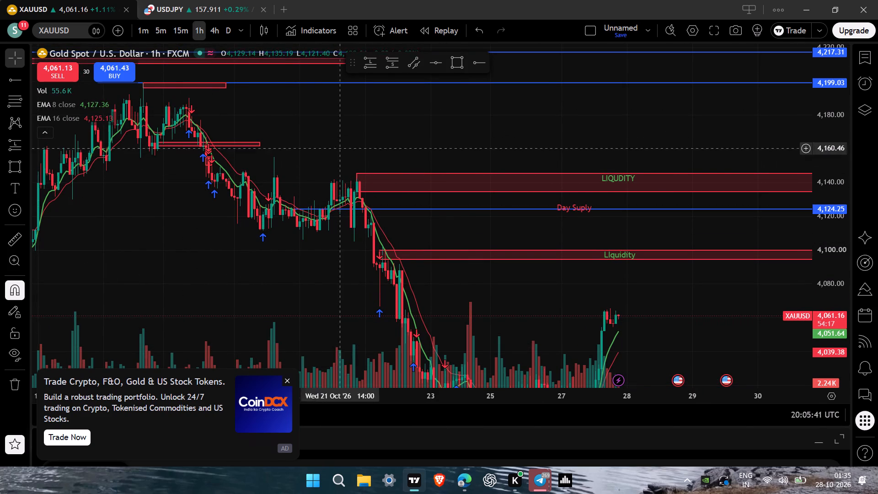
click(680, 273)
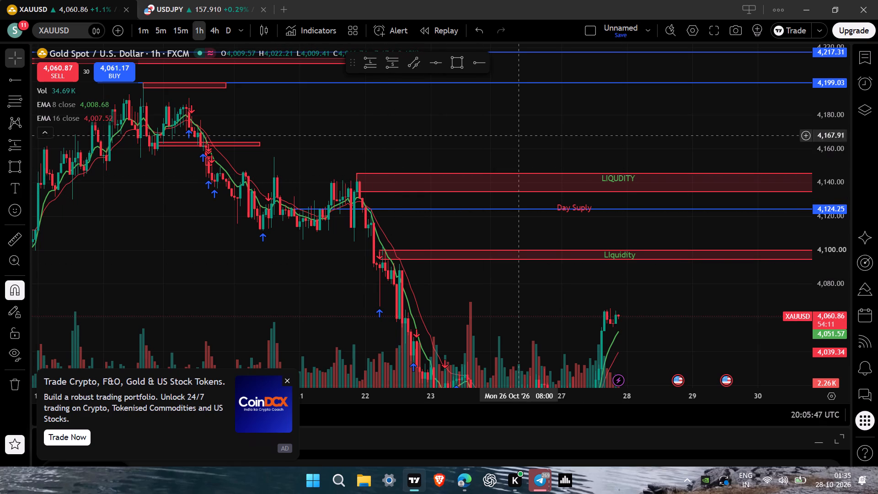
drag(519, 136, 518, 166)
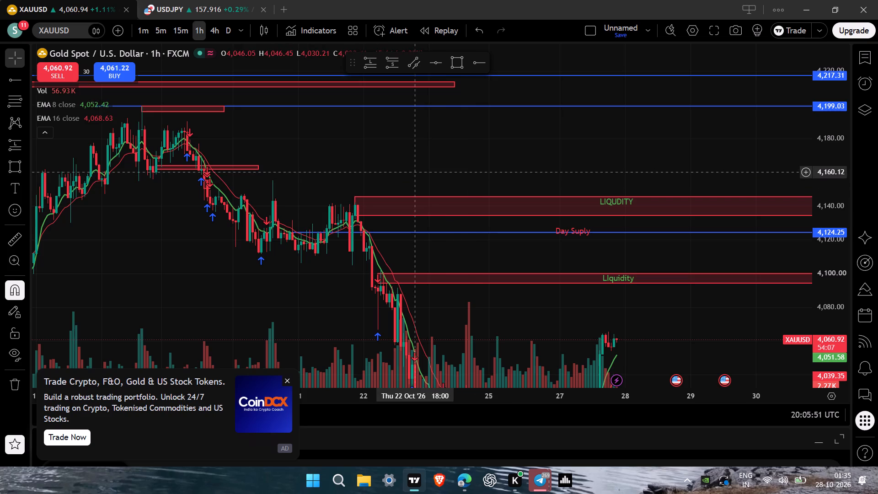
drag(414, 172, 558, 206)
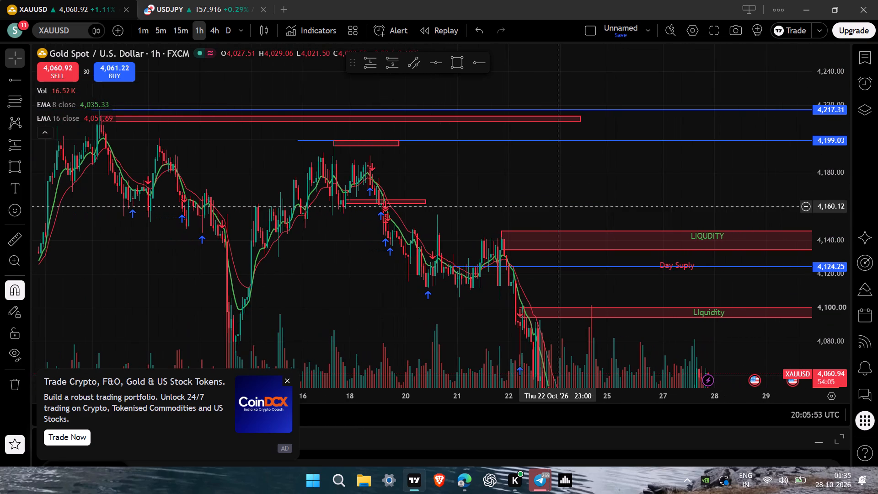
drag(558, 195, 351, 164)
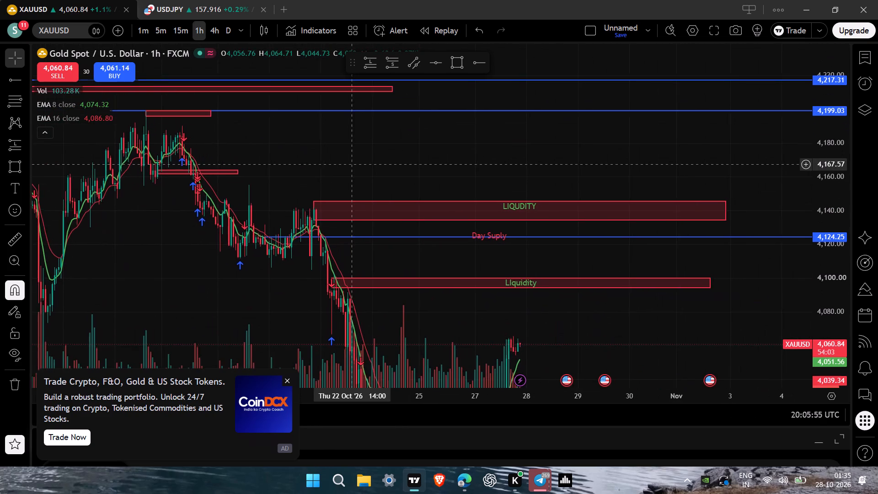
drag(351, 164, 346, 166)
click(346, 166)
drag(346, 166, 365, 189)
drag(365, 189, 457, 211)
drag(399, 185, 417, 193)
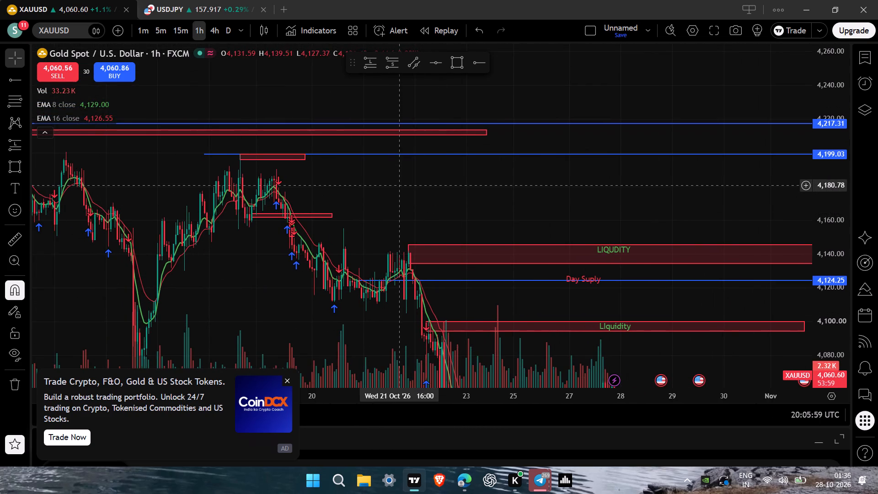
drag(417, 193, 340, 133)
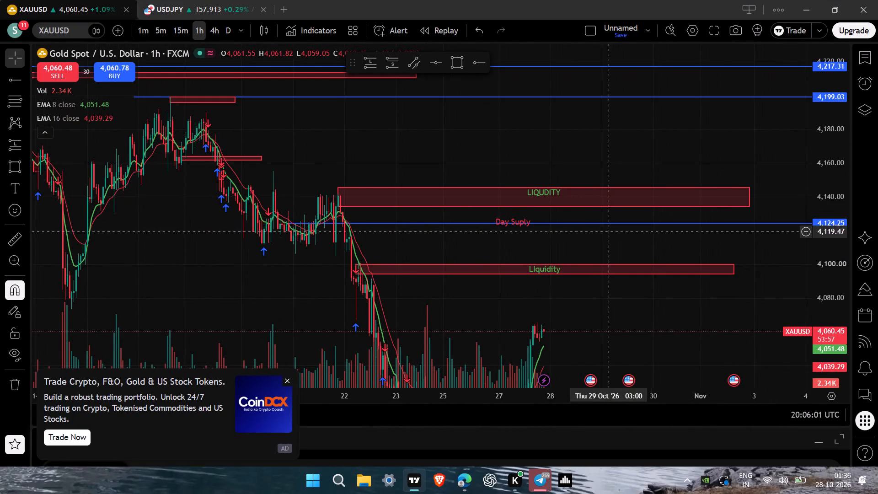
Place a short position with its entry at 4,134.37, the lower edge of the upper LIQUDITY zone, at about 28 October.
drag(614, 240, 496, 118)
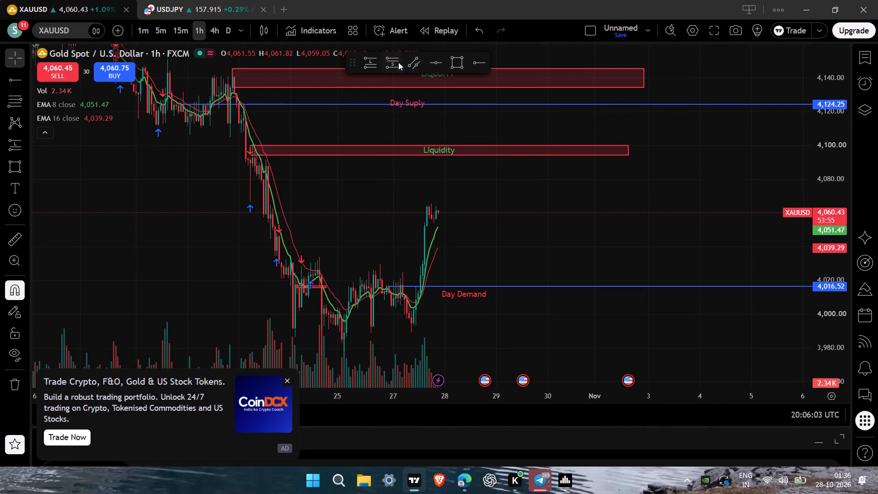
click(390, 64)
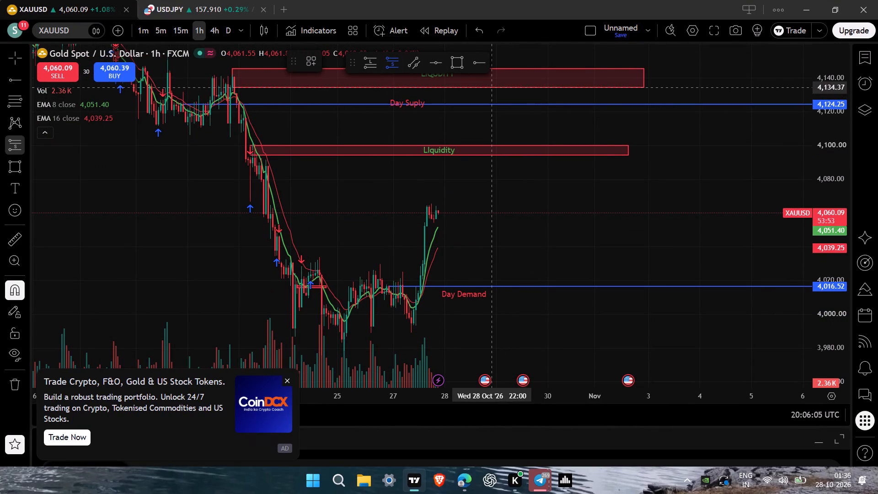
click(492, 87)
Extend the short position's target down to just above the 3,886.28 line.
drag(493, 163, 514, 379)
drag(676, 240, 714, 80)
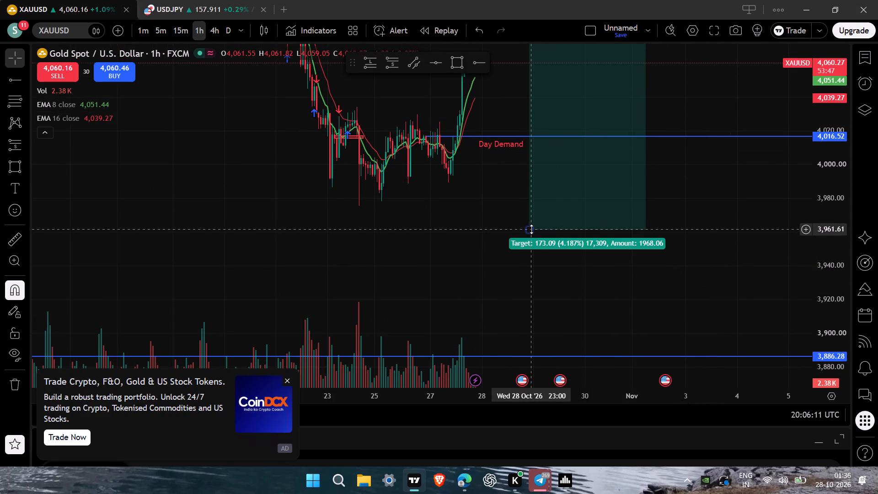
drag(531, 229, 541, 350)
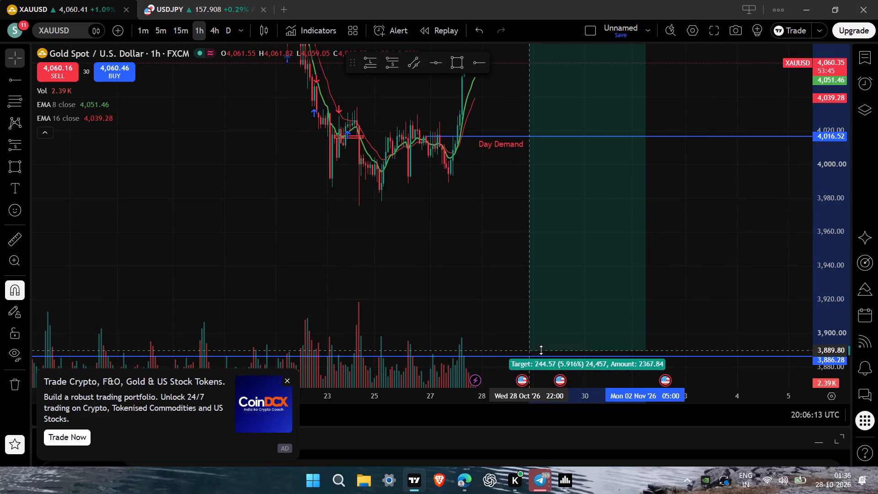
drag(541, 350, 541, 349)
click(710, 189)
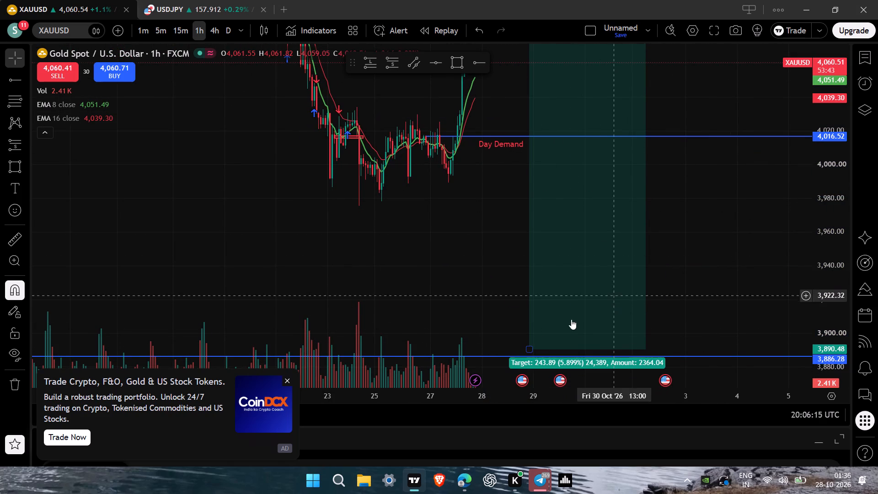
drag(531, 346, 533, 353)
click(703, 252)
drag(703, 252, 681, 385)
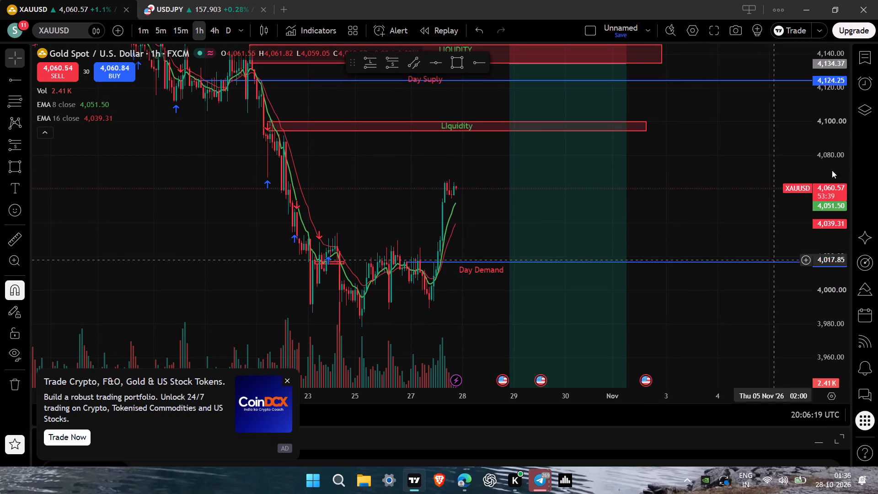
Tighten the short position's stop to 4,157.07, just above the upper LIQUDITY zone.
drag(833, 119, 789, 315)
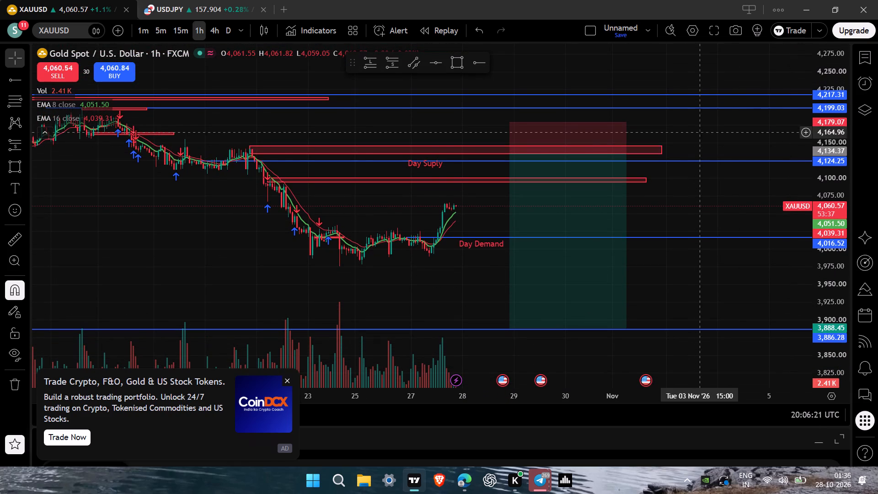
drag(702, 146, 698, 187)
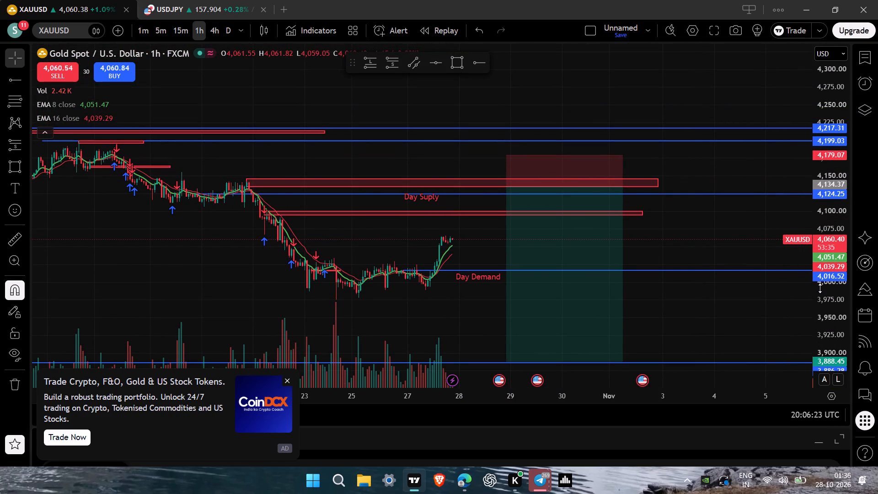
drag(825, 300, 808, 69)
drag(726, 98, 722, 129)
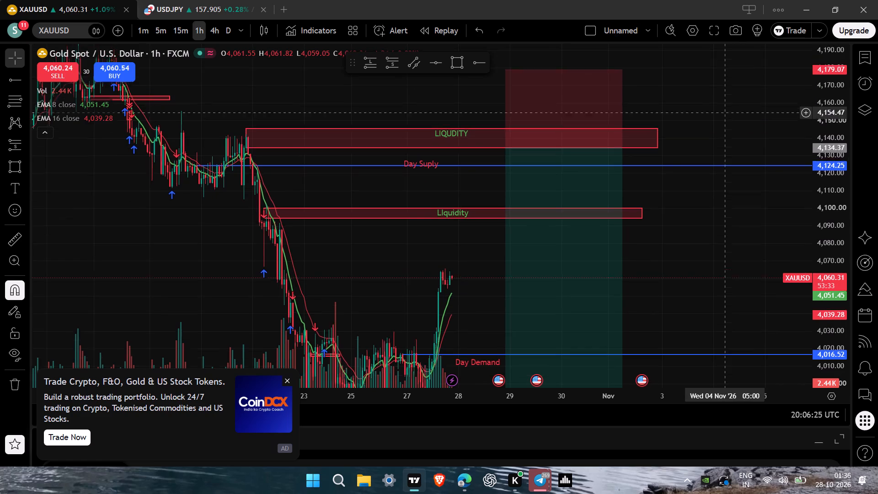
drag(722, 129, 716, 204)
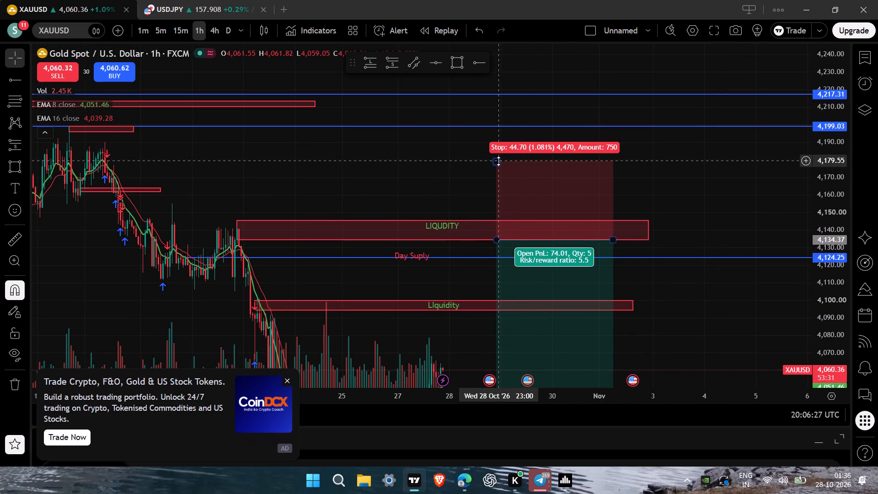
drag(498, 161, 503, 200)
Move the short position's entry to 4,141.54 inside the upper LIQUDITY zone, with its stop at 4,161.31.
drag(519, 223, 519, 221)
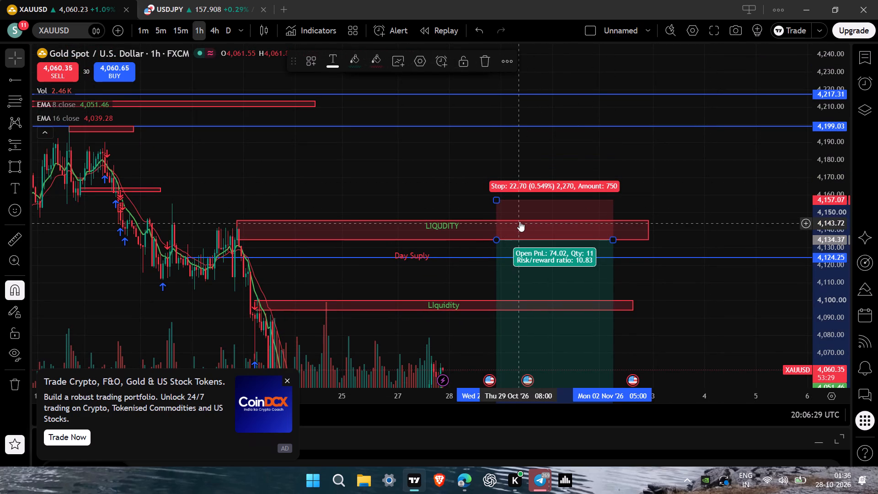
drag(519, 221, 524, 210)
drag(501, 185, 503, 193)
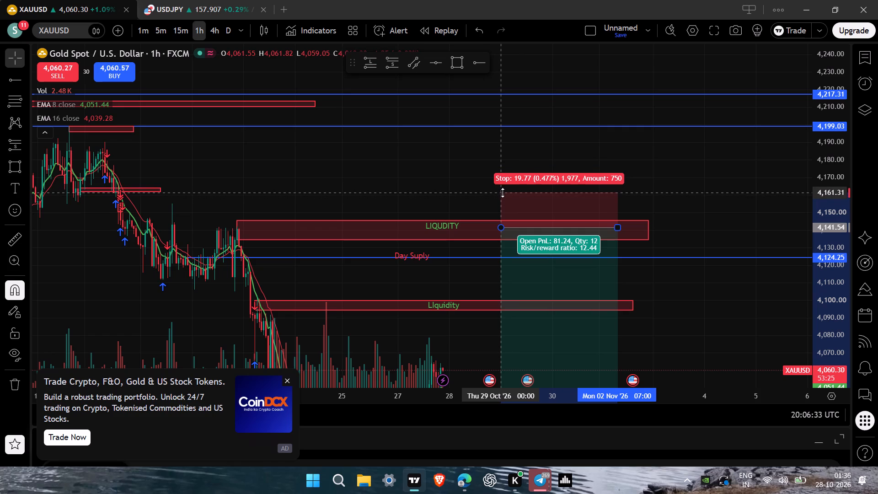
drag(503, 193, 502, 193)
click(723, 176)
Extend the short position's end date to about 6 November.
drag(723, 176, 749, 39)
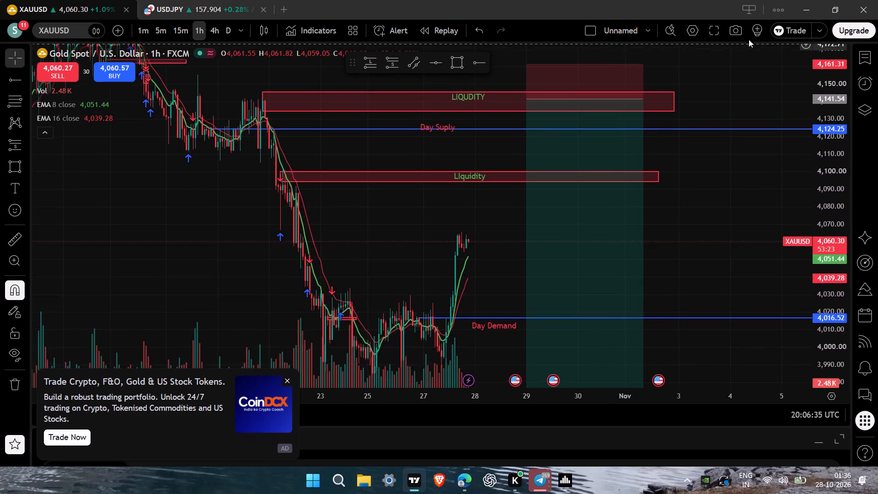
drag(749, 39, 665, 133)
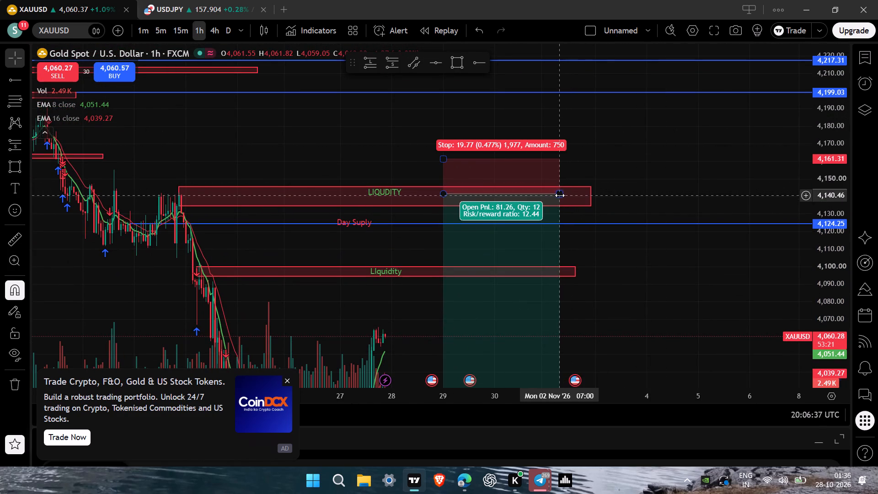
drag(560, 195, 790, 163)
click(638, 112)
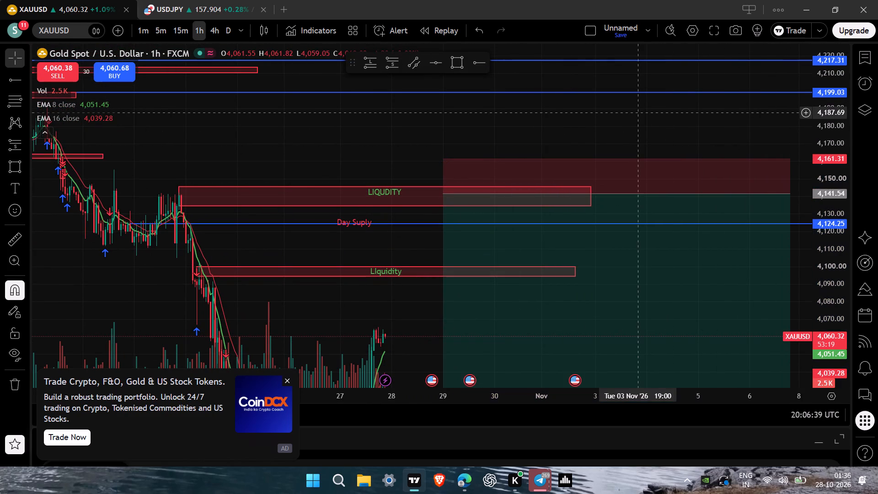
Delete the short position from the chart.
drag(402, 130, 481, 49)
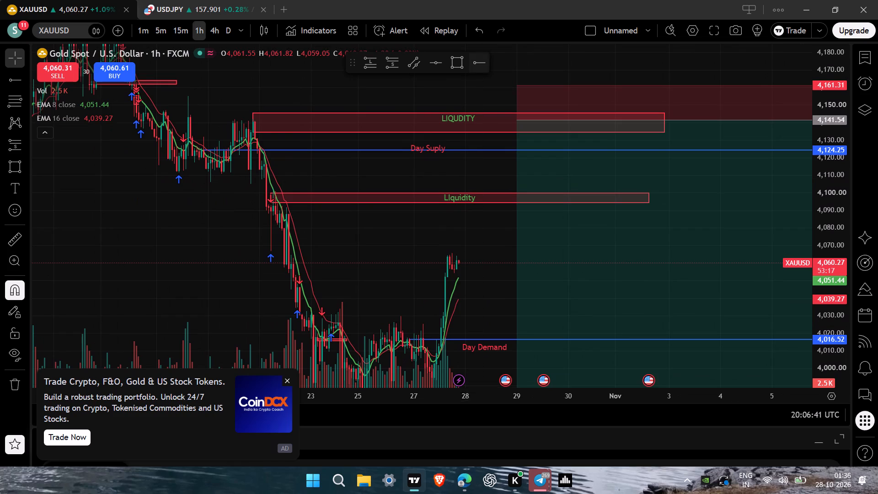
click(400, 247)
drag(400, 247, 362, 300)
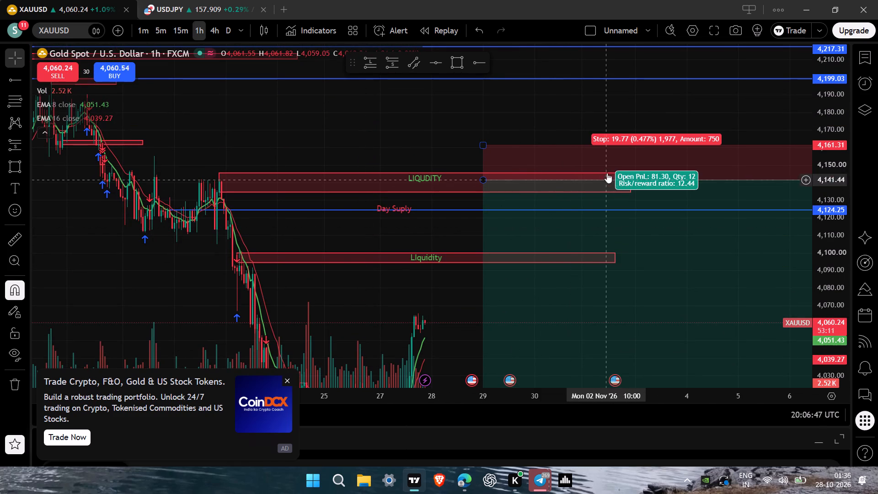
click(588, 161)
click(487, 70)
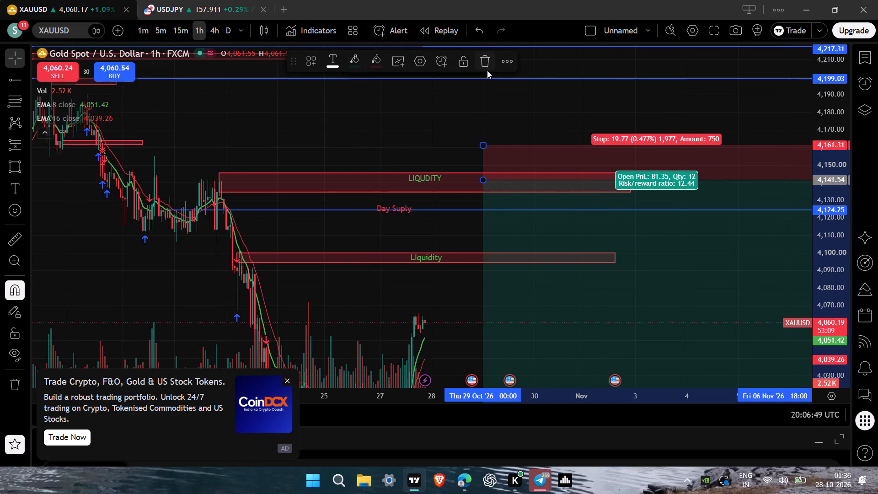
Add the text "order block" beneath the existing label of the upper LIQUDITY zone.
drag(461, 133, 521, 135)
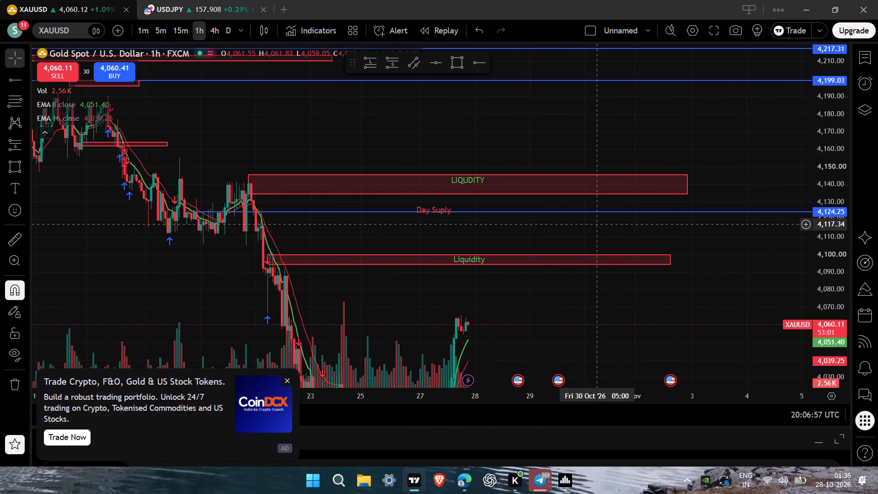
drag(597, 224, 640, 222)
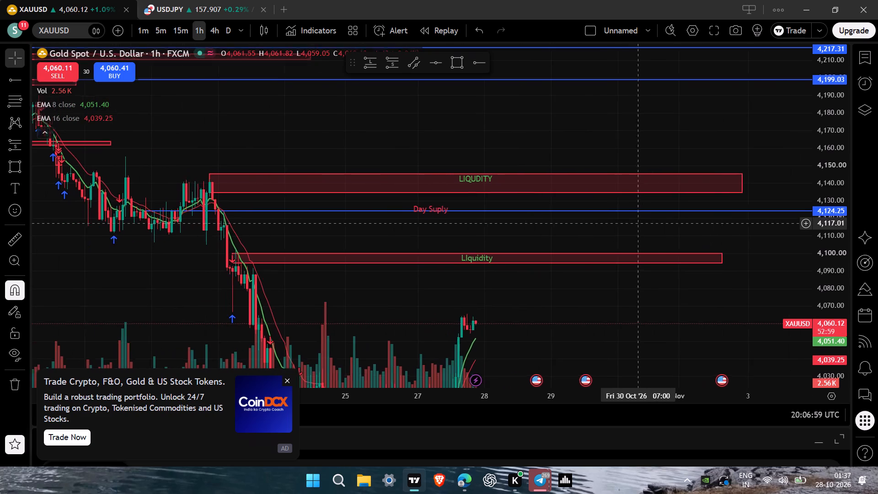
drag(640, 222, 641, 222)
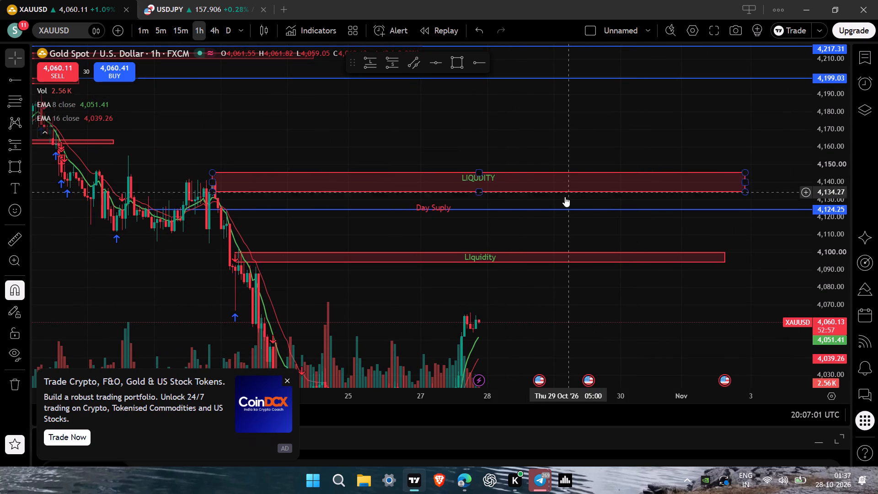
click(497, 182)
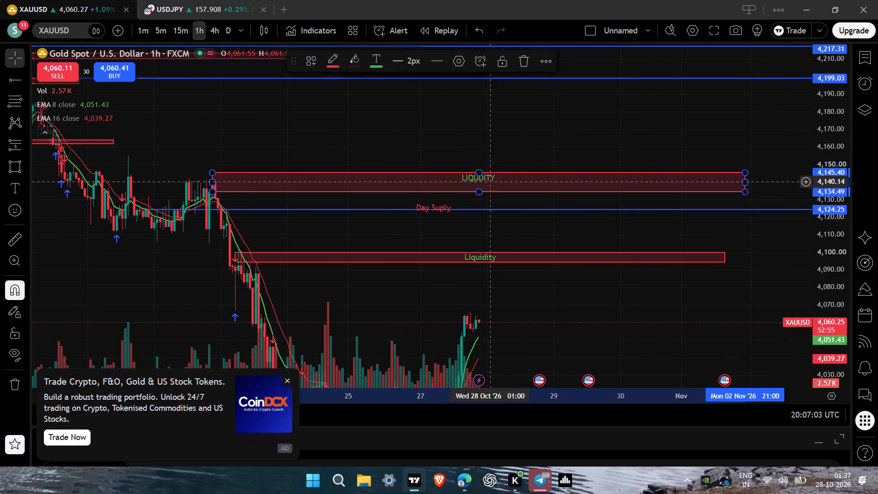
click(478, 178)
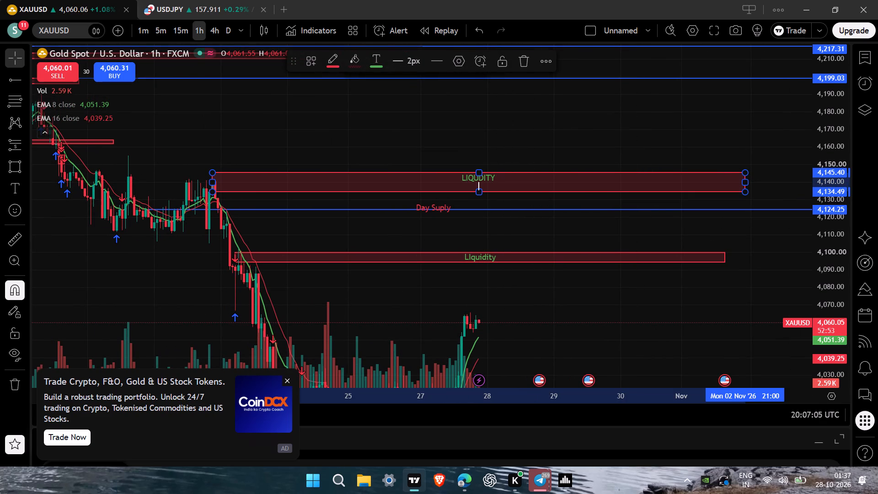
key(o)
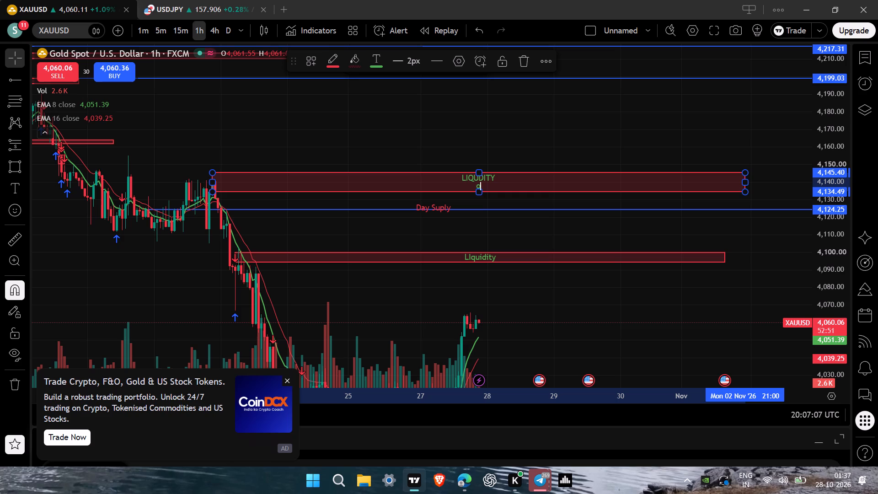
text(rder block)
key(Return)
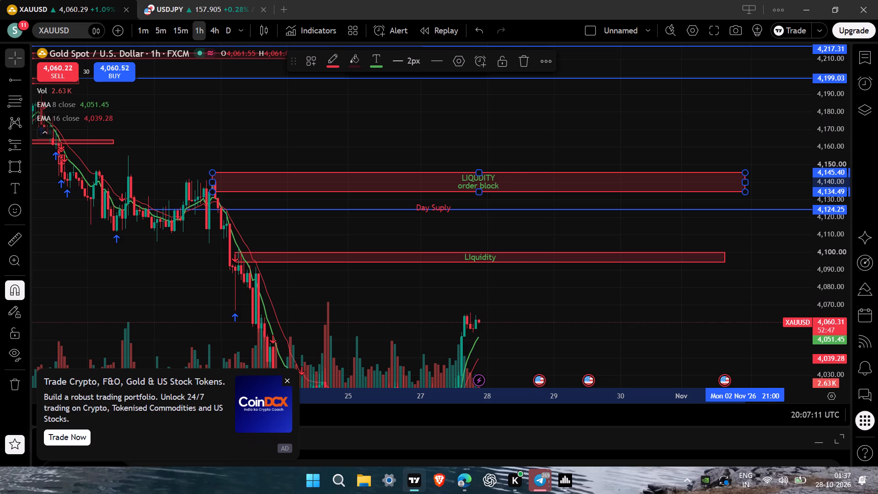
click(523, 219)
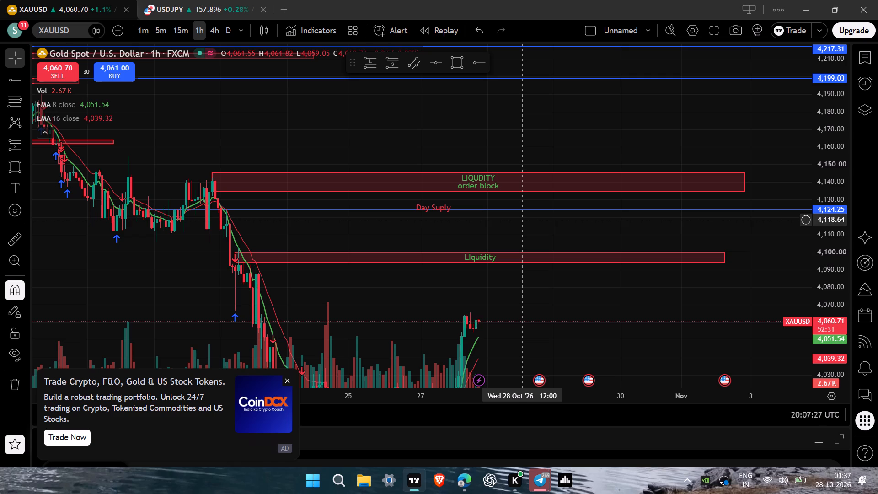
Examine the price action on the 15-minute timeframe between the Day Demand ray and the liquidity zones.
drag(535, 308, 551, 249)
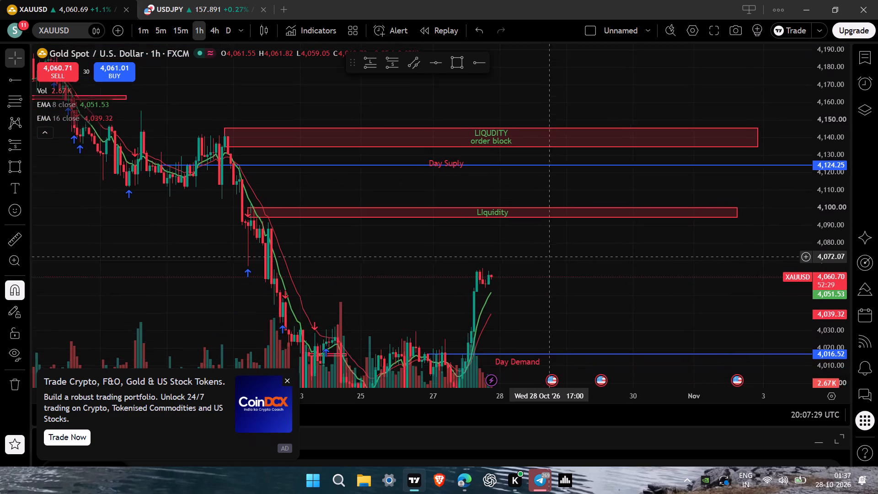
drag(551, 249, 554, 195)
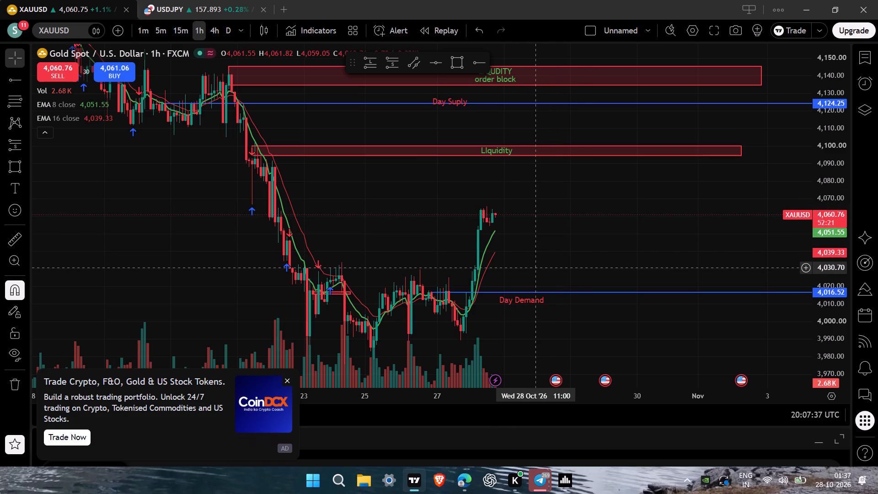
drag(535, 267, 533, 256)
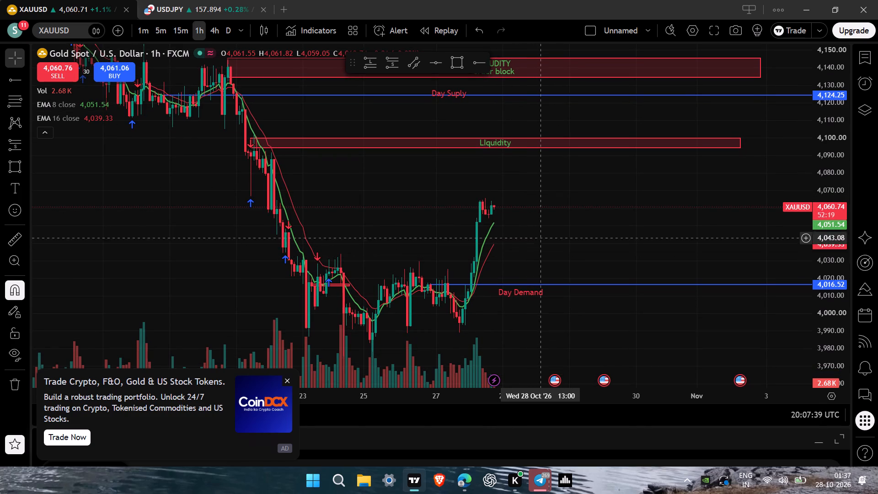
click(181, 29)
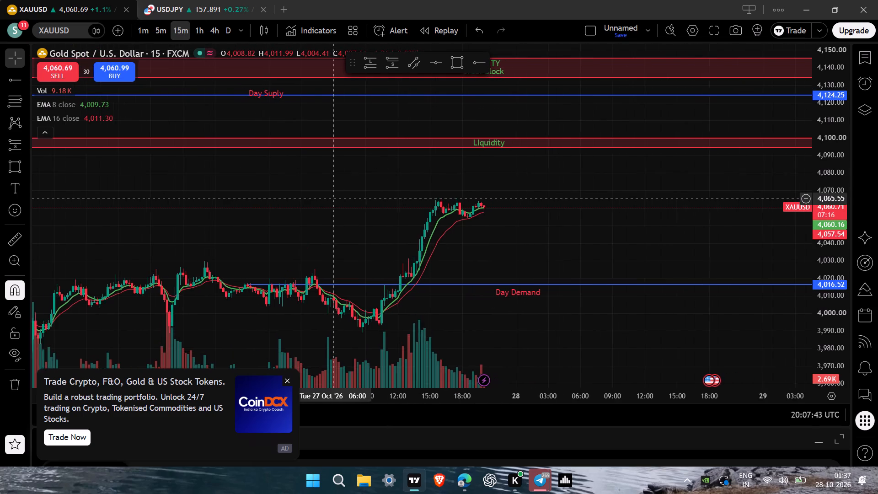
click(522, 215)
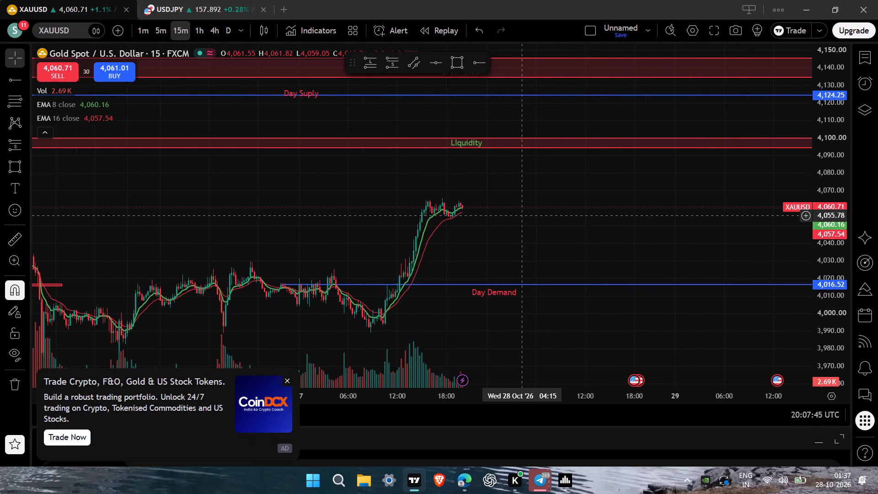
right_click(522, 215)
click(254, 258)
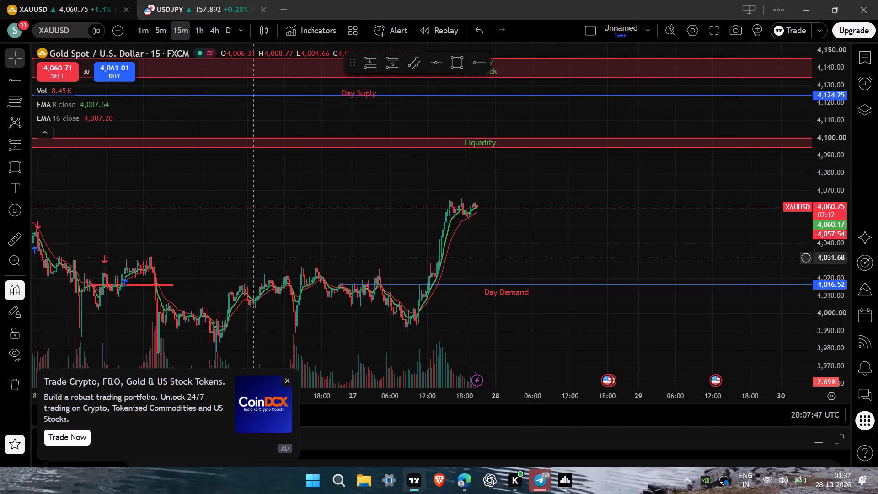
drag(254, 258, 460, 285)
drag(387, 258, 305, 261)
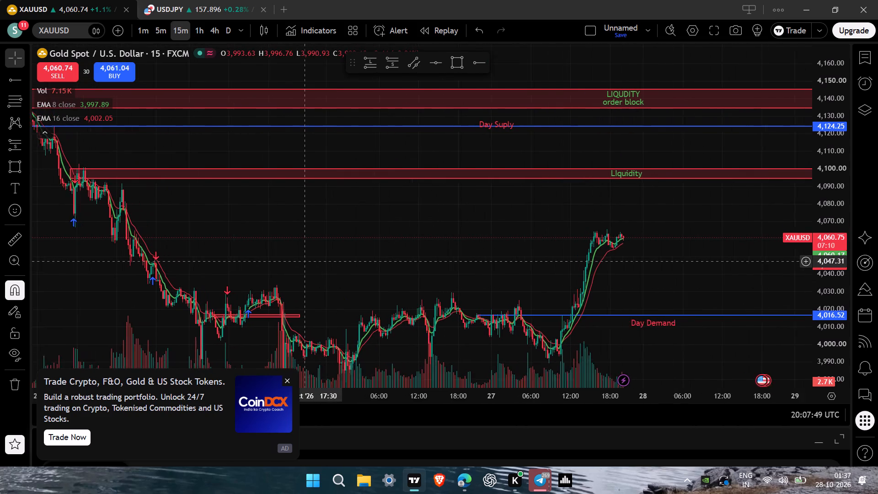
drag(445, 248, 172, 235)
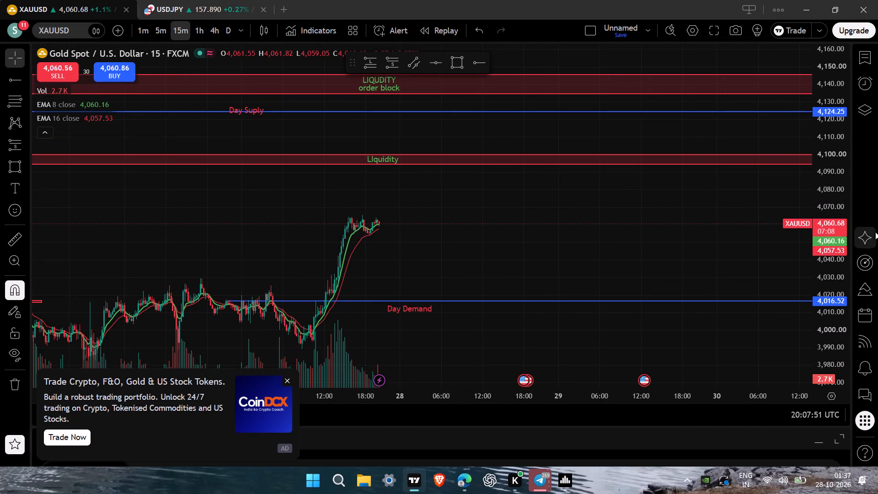
drag(829, 263, 830, 193)
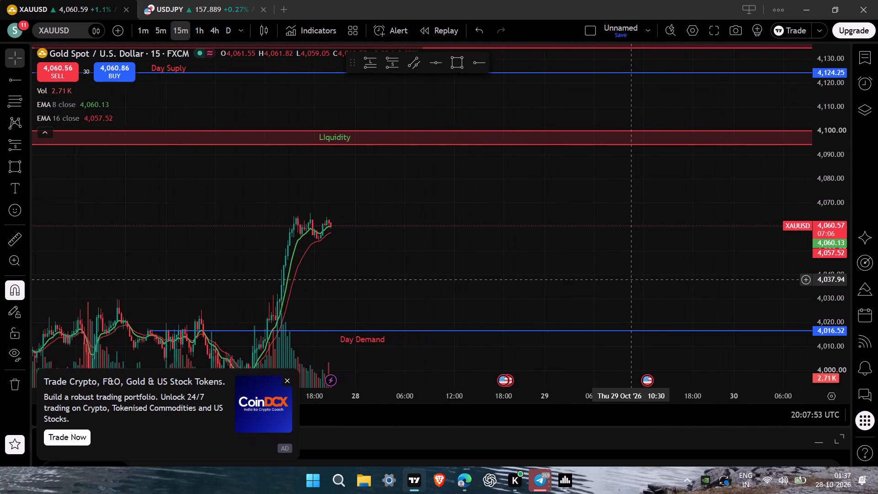
drag(529, 276, 595, 255)
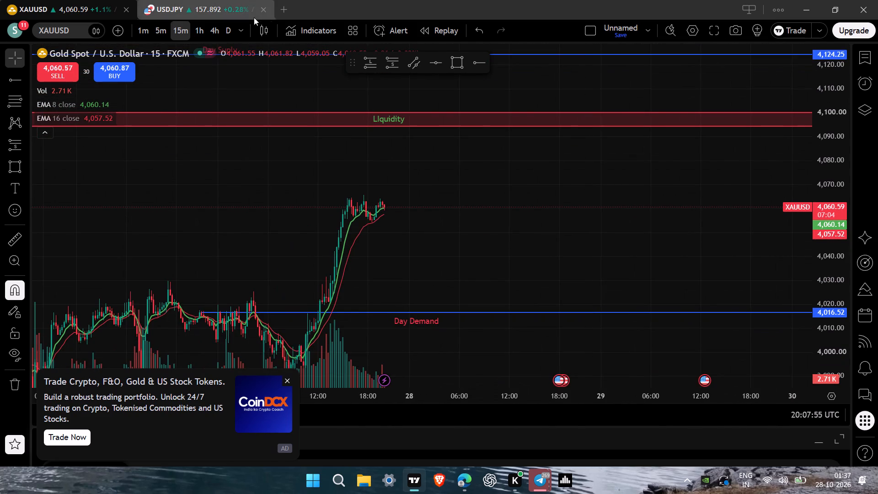
Return to the 1-hour timeframe, then examine the daily chart around the Day Demand ray and the 3,886.28 line.
click(201, 30)
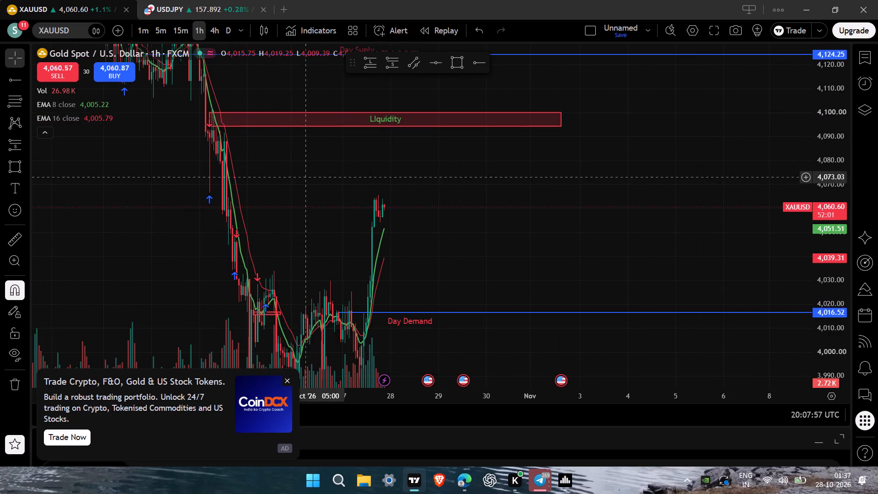
drag(305, 177, 455, 100)
click(222, 31)
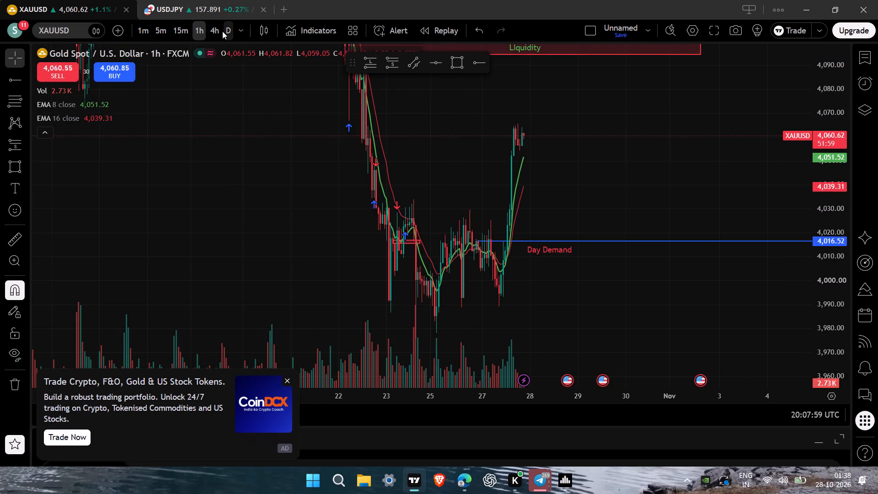
click(809, 169)
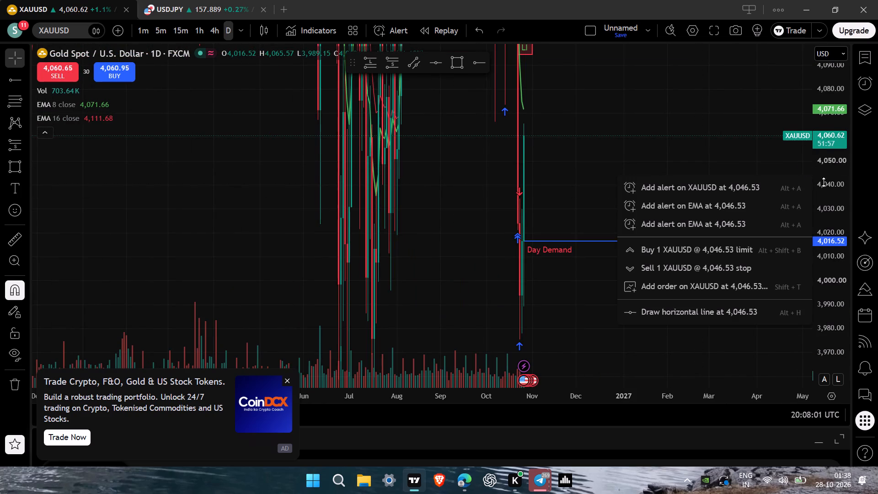
drag(828, 187, 822, 330)
drag(678, 298, 662, 173)
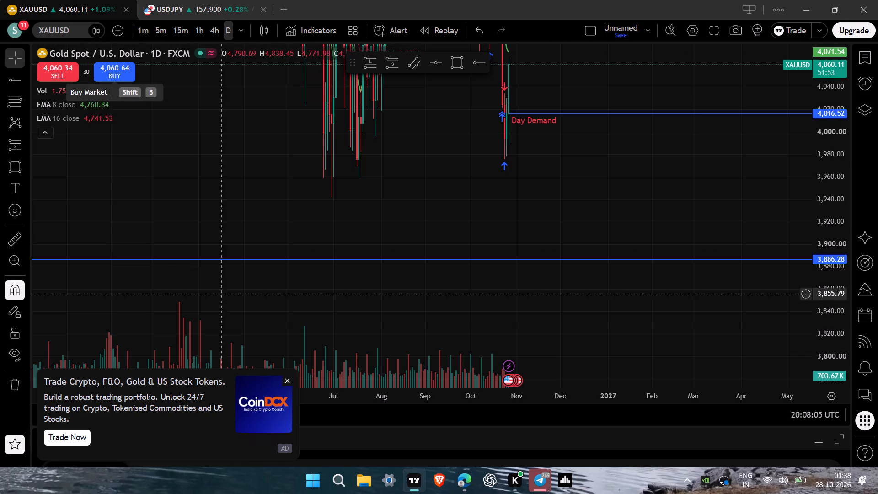
Close the CoinDCX advertisement covering the lower part of the chart.
click(288, 379)
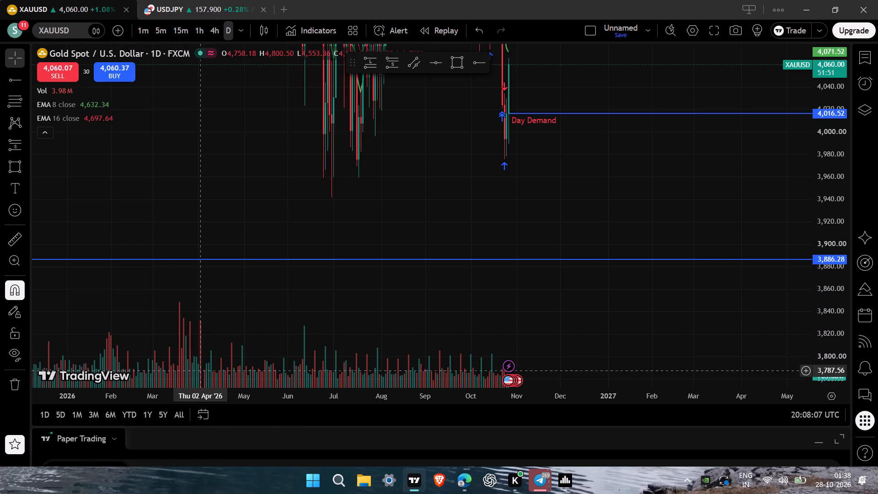
Open the reset settings of the "paper" trading account and set its balance to 100 USD.
click(98, 438)
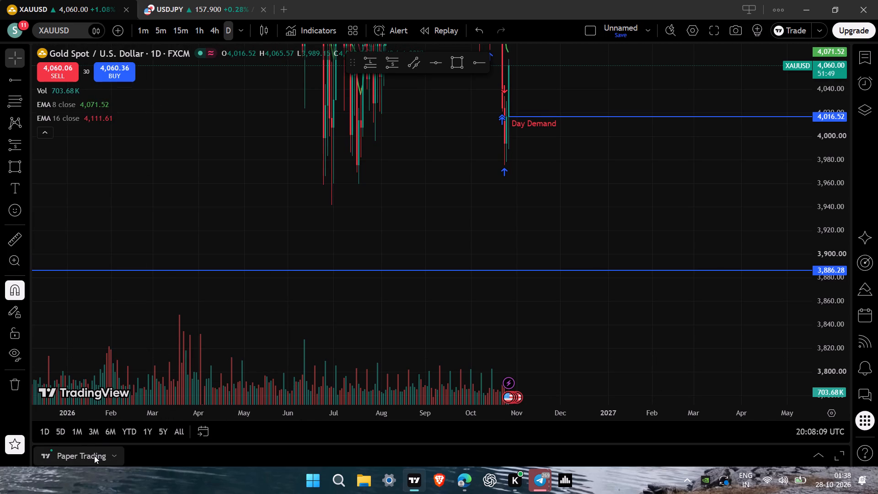
click(94, 456)
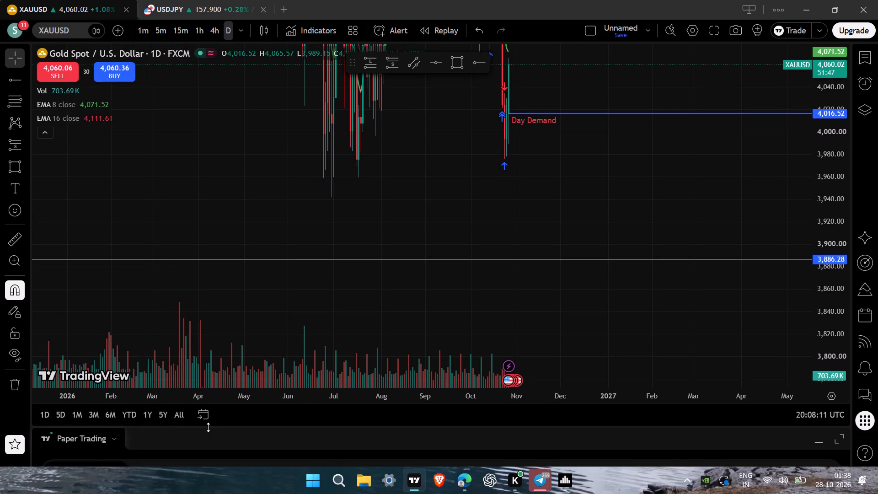
drag(208, 427, 227, 311)
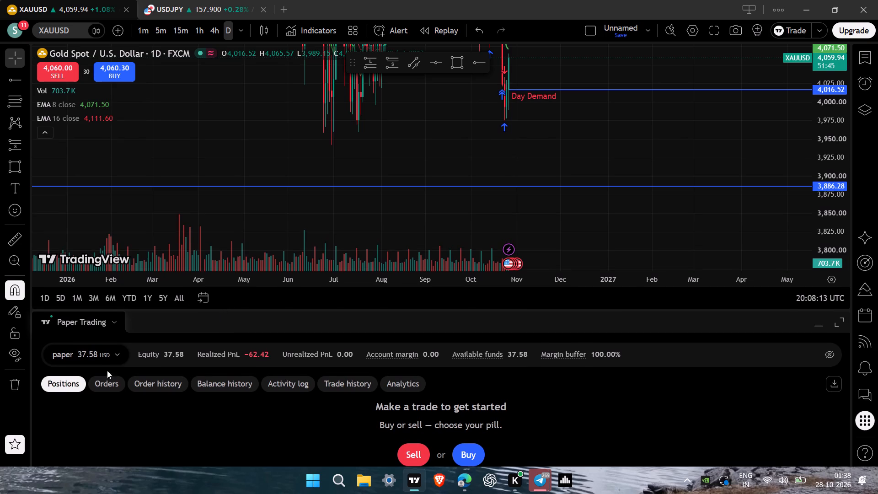
click(103, 357)
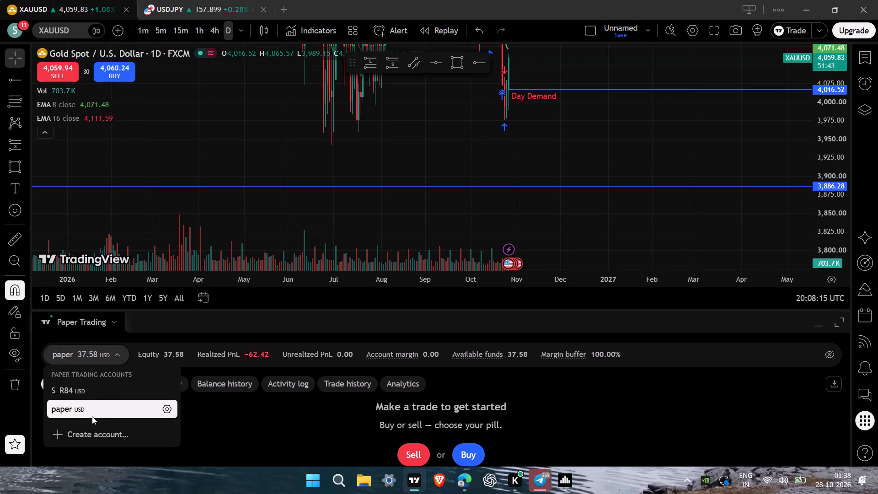
click(165, 408)
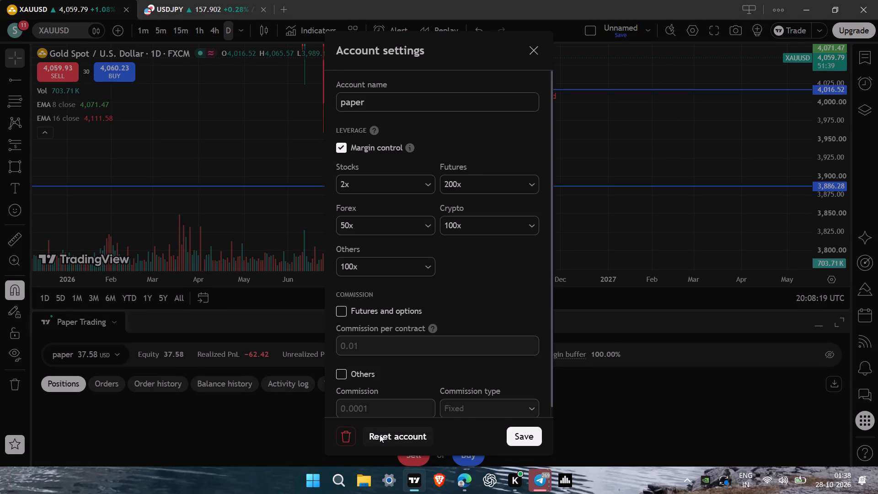
click(380, 435)
drag(412, 199, 373, 200)
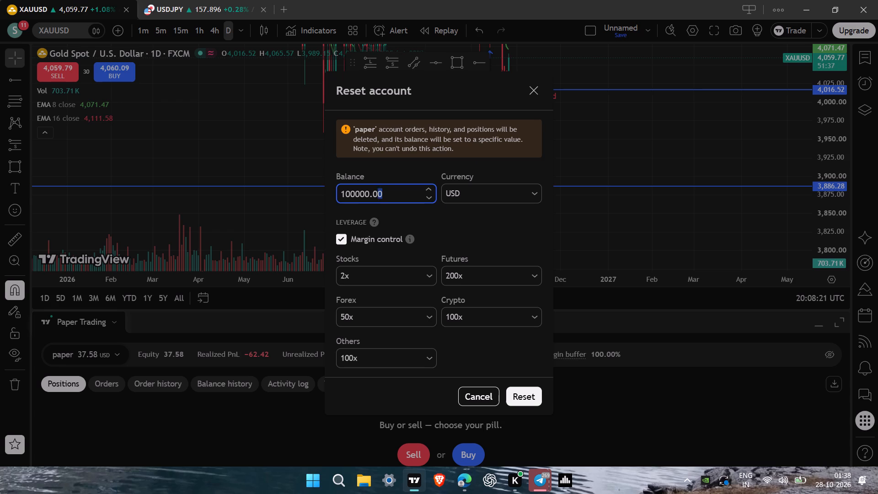
drag(373, 200, 351, 201)
key(BackSpace)
key(0)
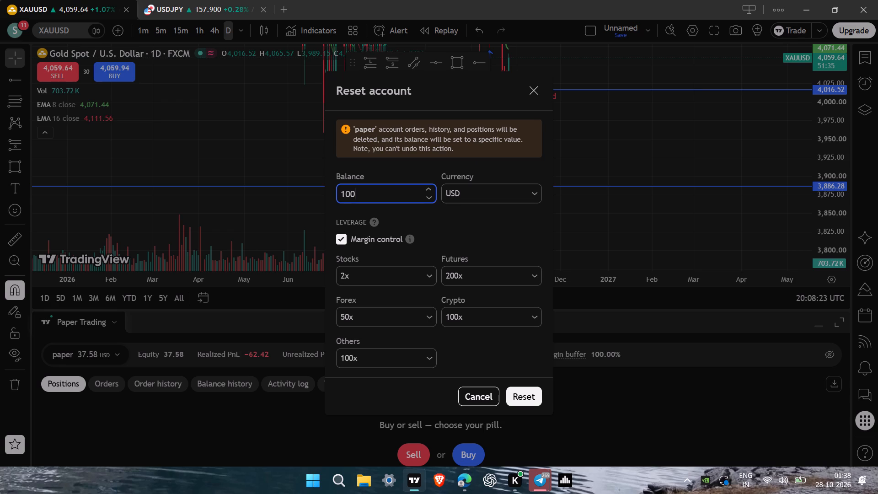
Set the forex leverage to 100x and reset the "paper" account.
click(475, 265)
click(475, 268)
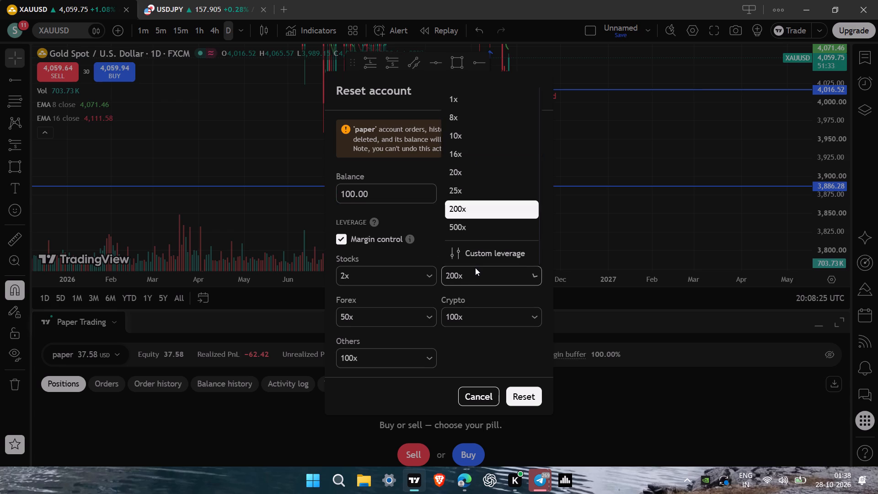
click(469, 313)
click(407, 323)
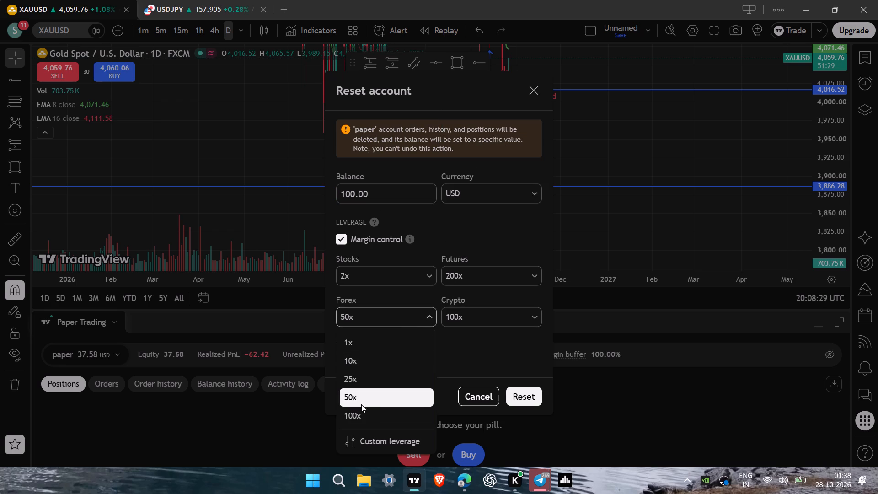
click(359, 410)
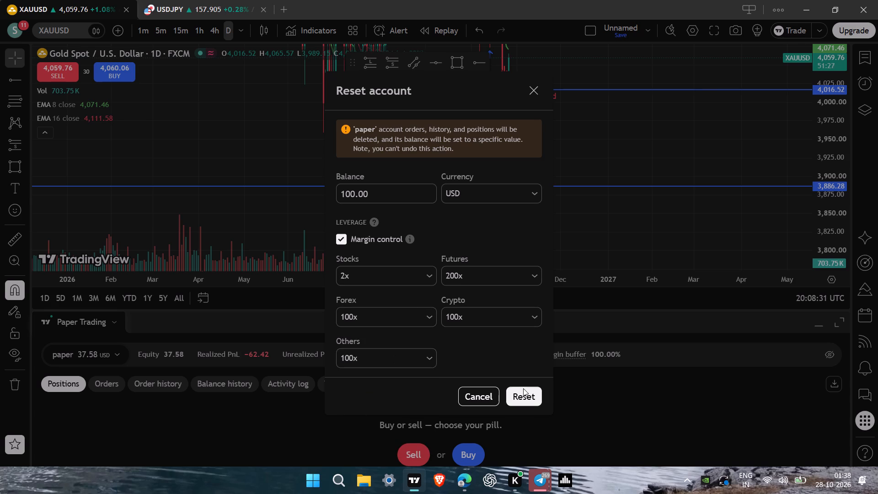
click(512, 400)
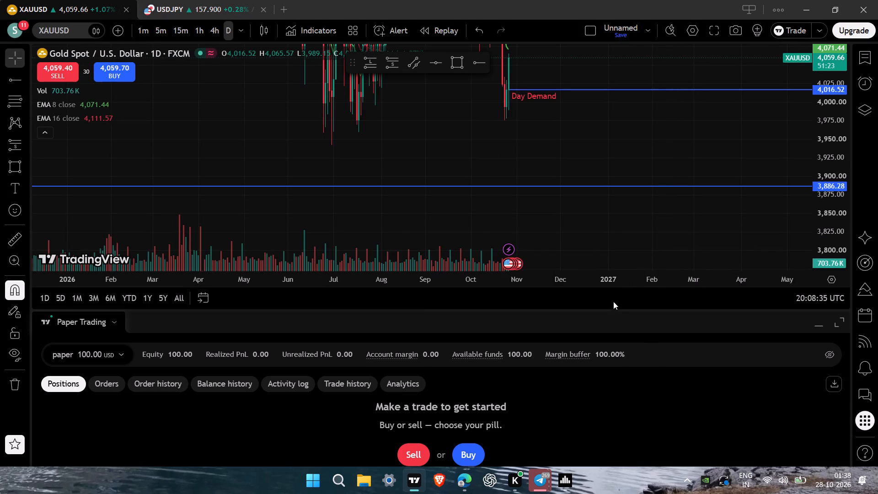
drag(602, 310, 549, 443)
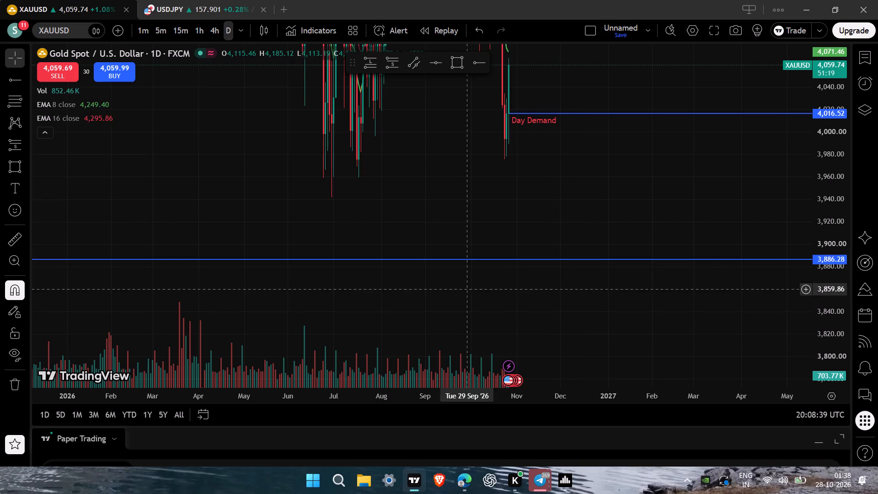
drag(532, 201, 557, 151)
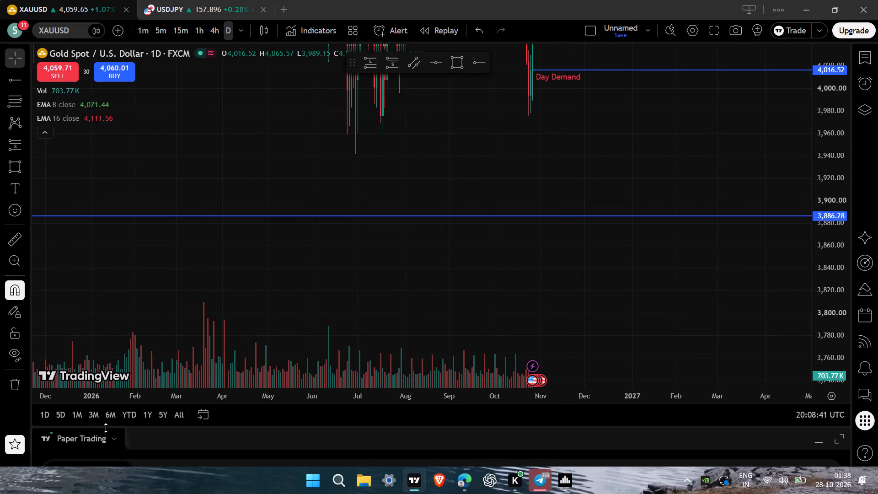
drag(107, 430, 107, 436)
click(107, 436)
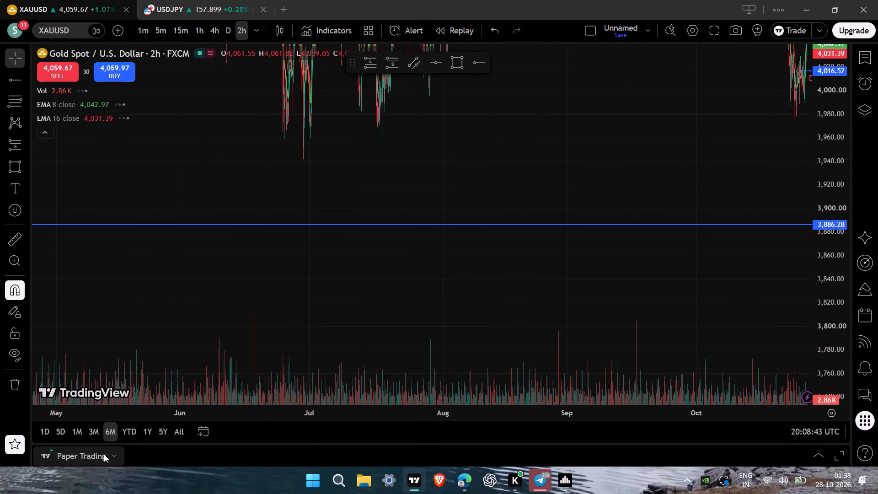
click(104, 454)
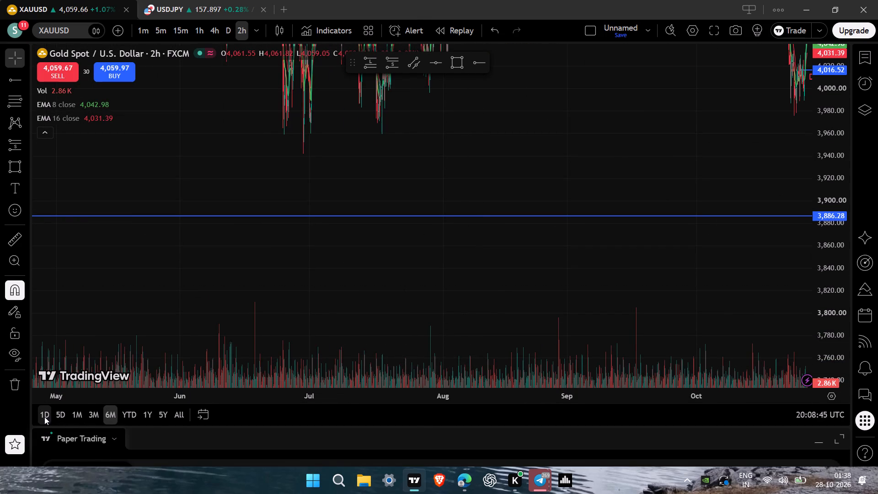
Switch the chart to the one-day range and enlarge the Paper Trading area to show the account details.
click(44, 417)
click(101, 434)
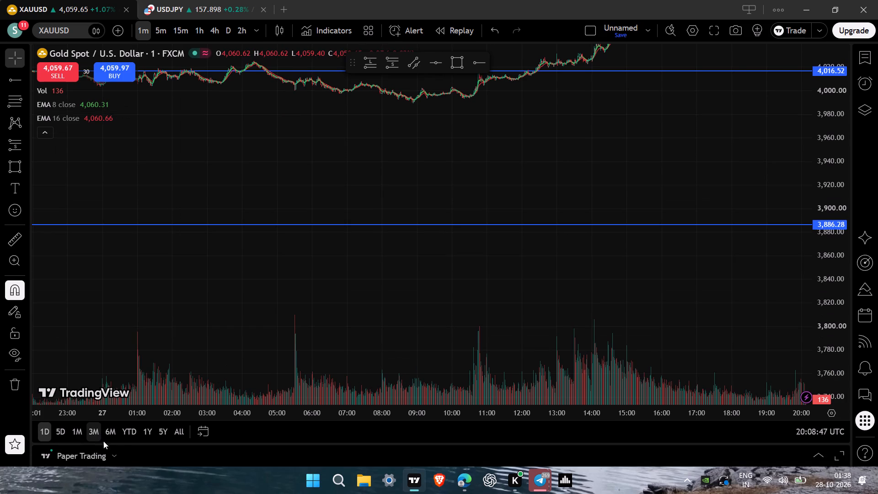
drag(169, 442, 195, 287)
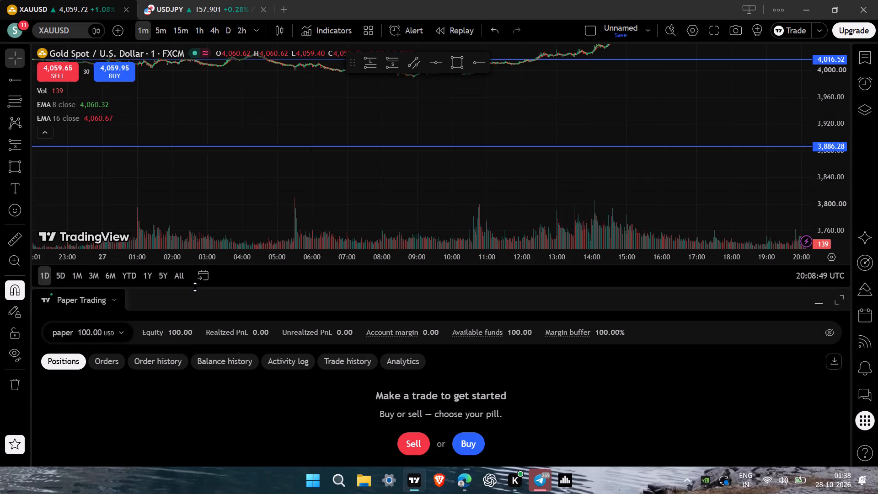
drag(195, 287, 195, 288)
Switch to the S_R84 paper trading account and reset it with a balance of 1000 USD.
click(112, 338)
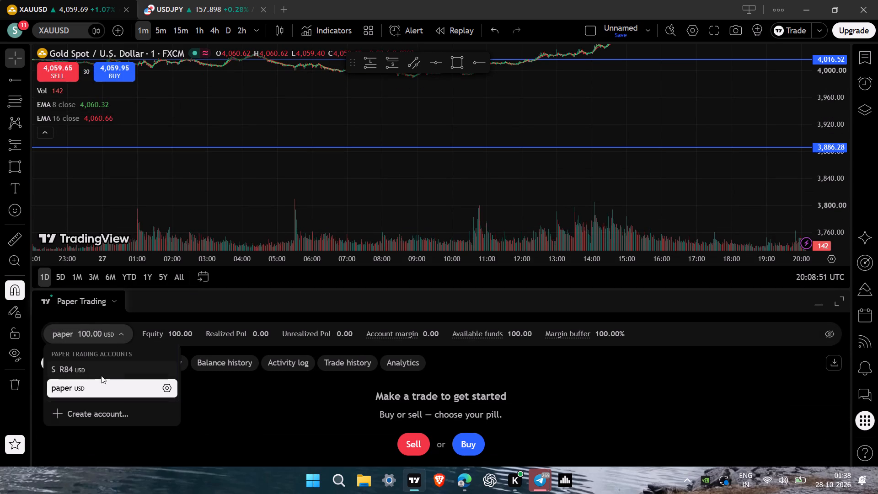
click(108, 370)
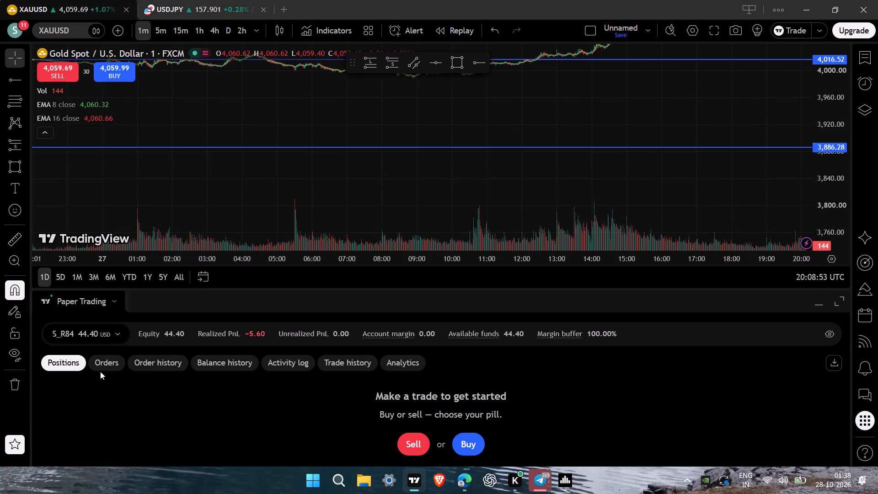
click(118, 332)
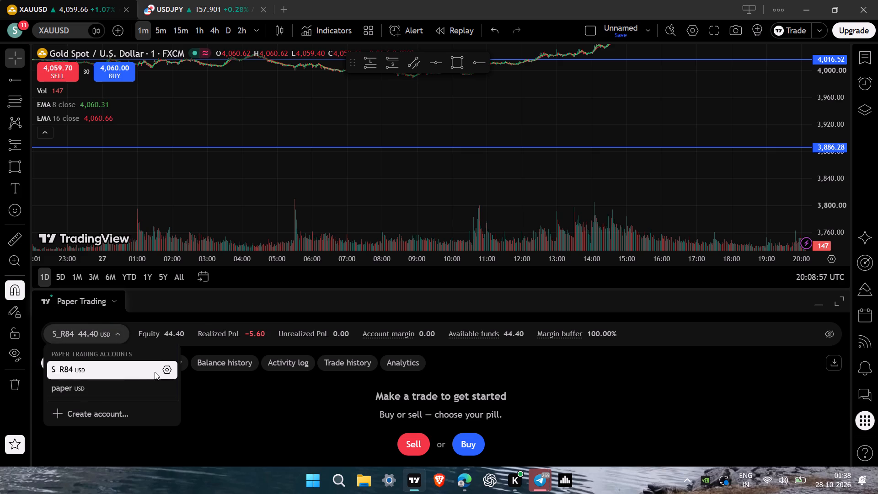
click(167, 369)
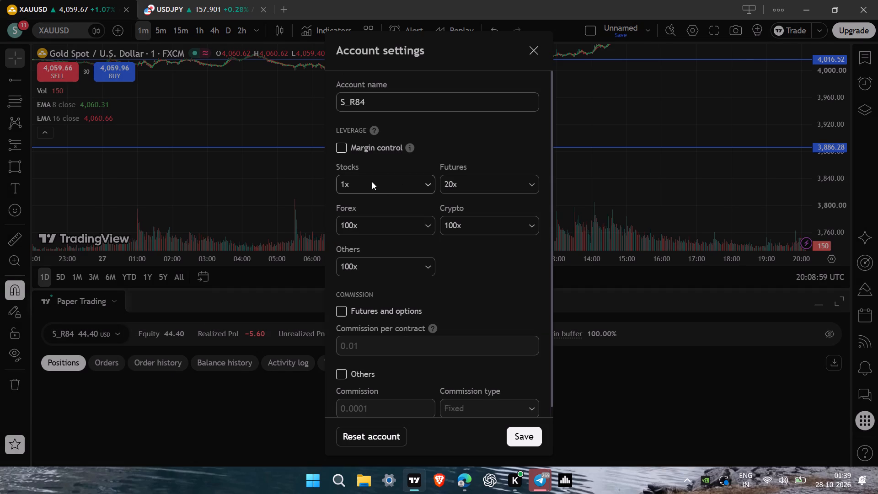
click(367, 442)
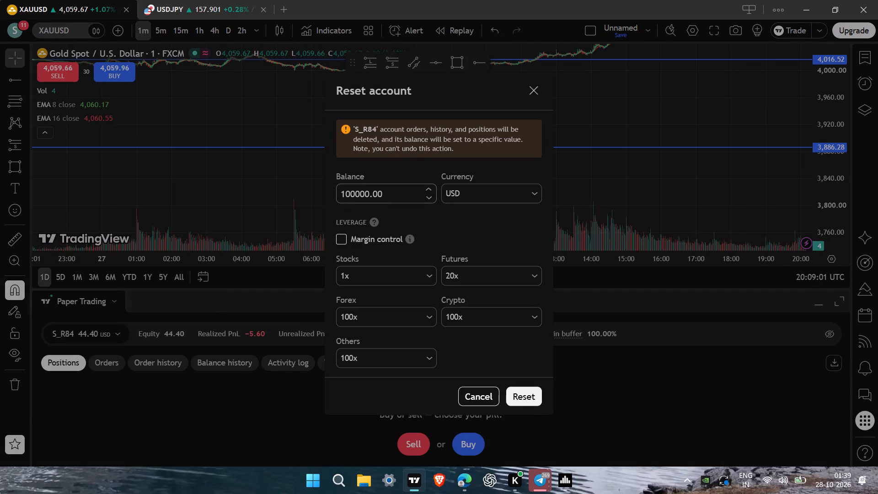
drag(396, 191, 354, 196)
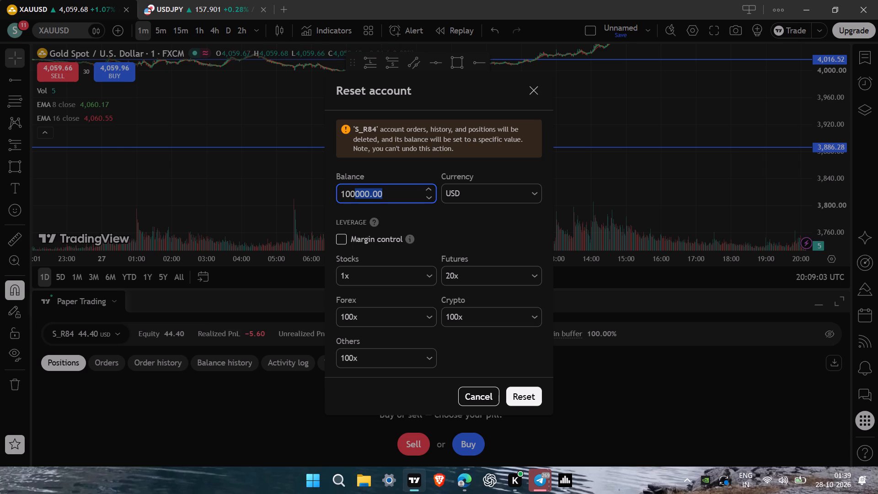
drag(354, 196, 359, 197)
key(BackSpace)
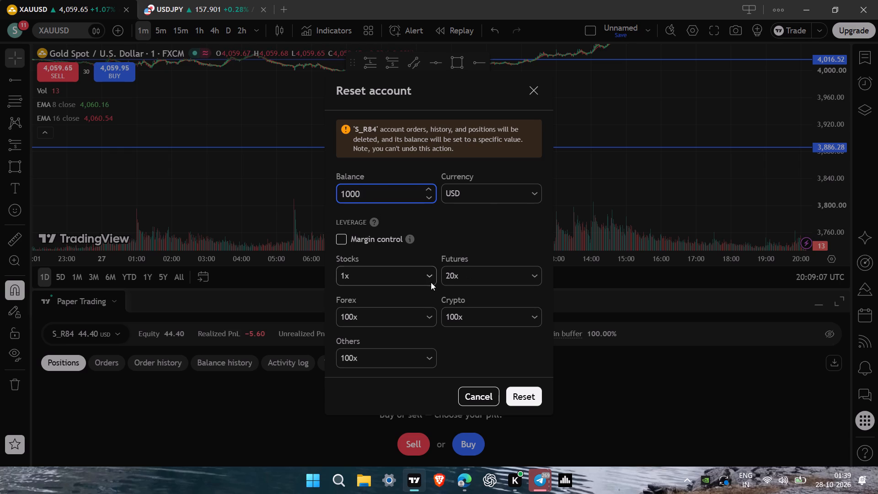
click(530, 399)
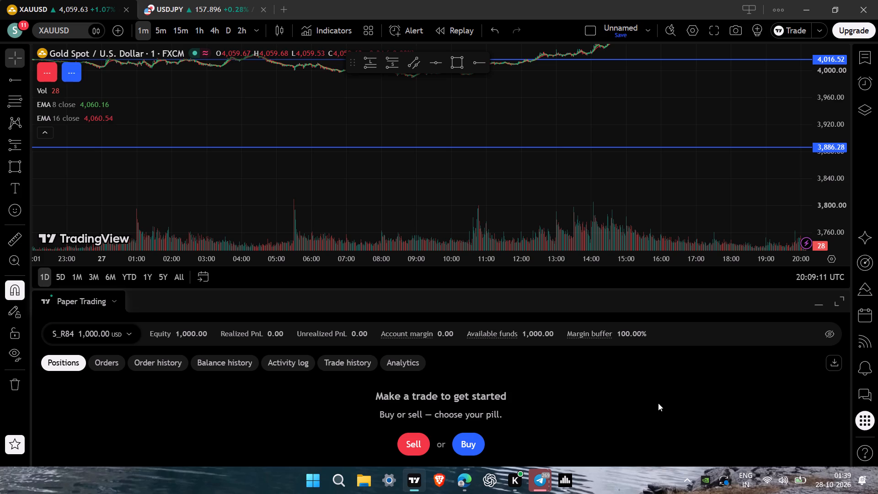
Place a buy limit order for 1 unit of XAUUSD at 3,894.51, just above the 3,886.28 line, and close the order form.
click(463, 441)
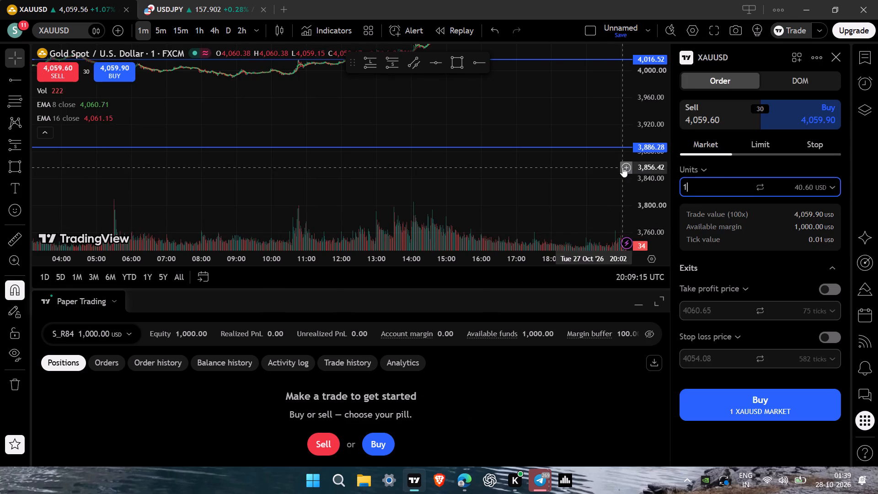
click(760, 143)
drag(580, 209, 519, 231)
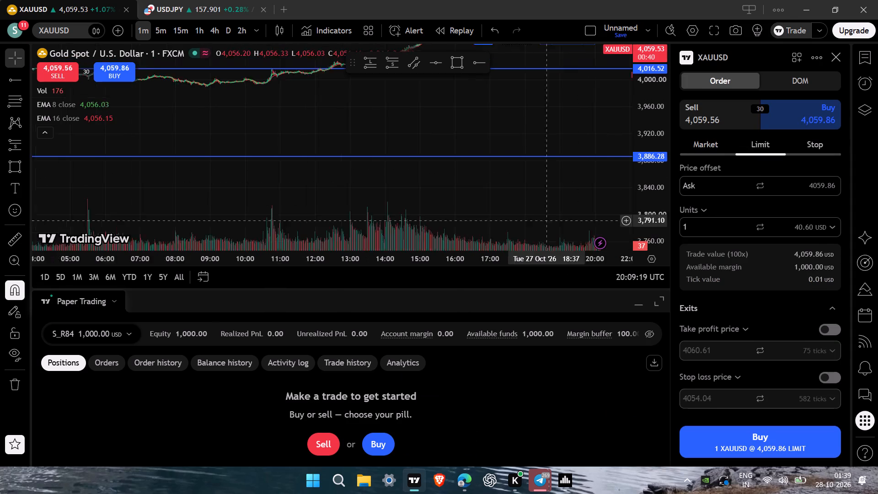
drag(519, 231, 475, 250)
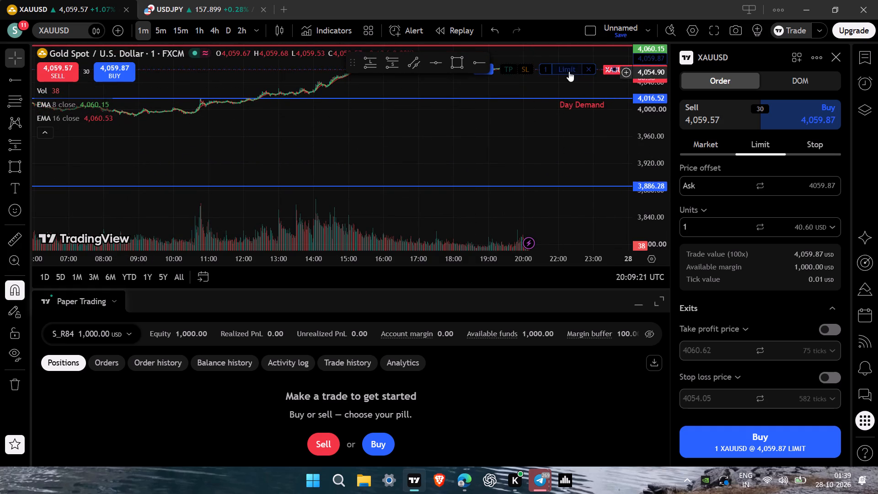
drag(571, 69, 568, 178)
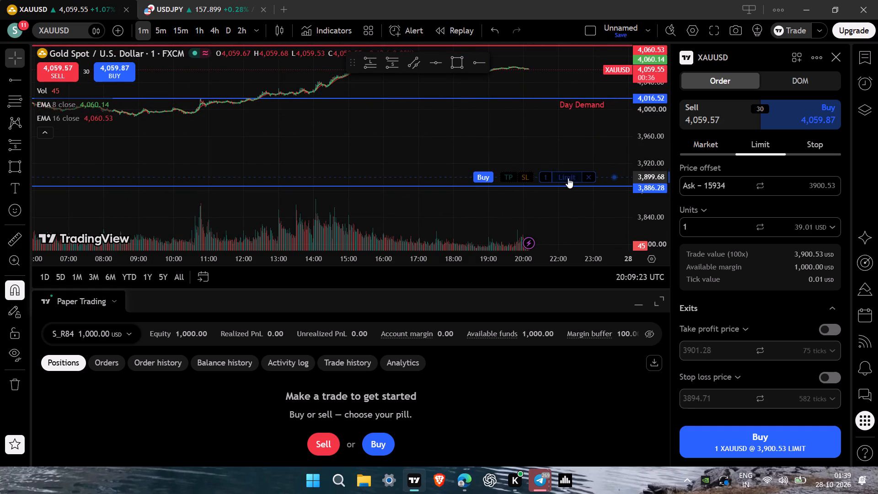
drag(568, 178, 568, 180)
click(483, 184)
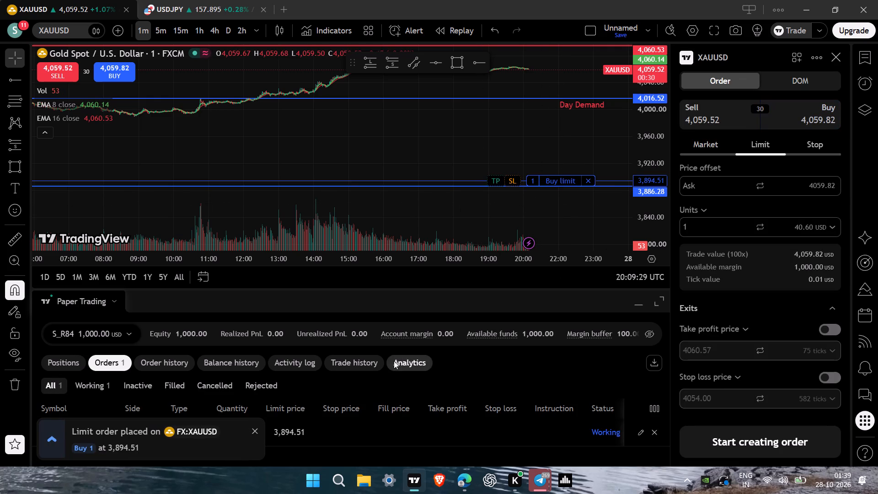
click(251, 431)
drag(478, 155, 456, 236)
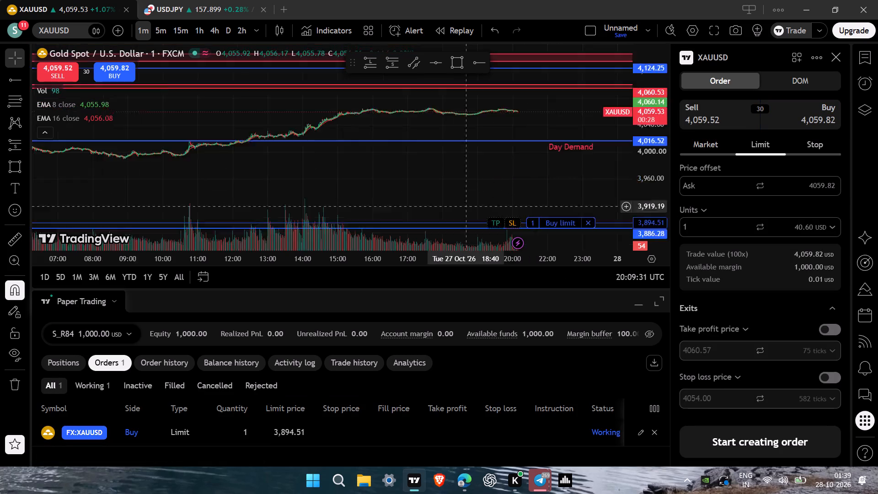
drag(456, 236, 442, 282)
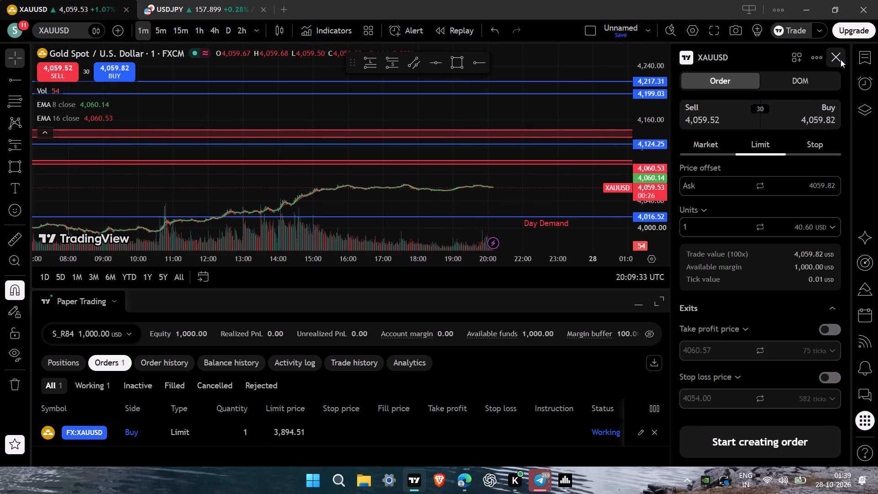
click(840, 62)
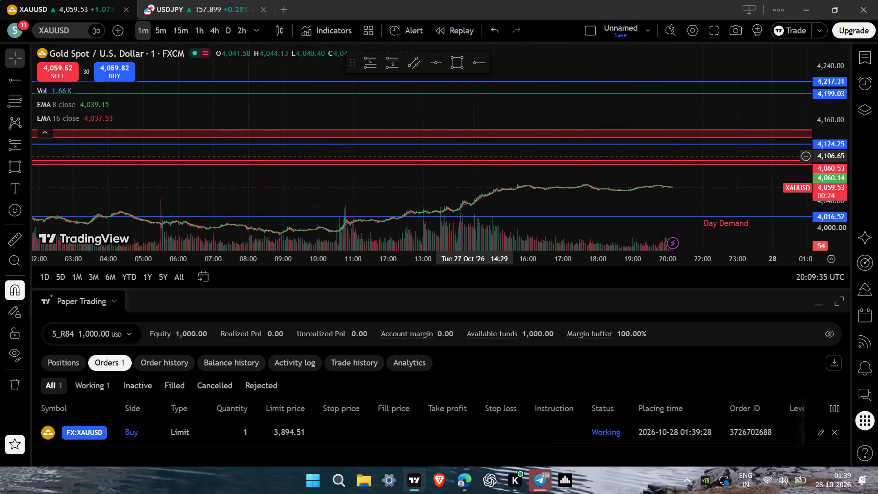
Switch the XAUUSD chart to the one-hour timeframe to work around the supply and liquidity zones.
click(471, 227)
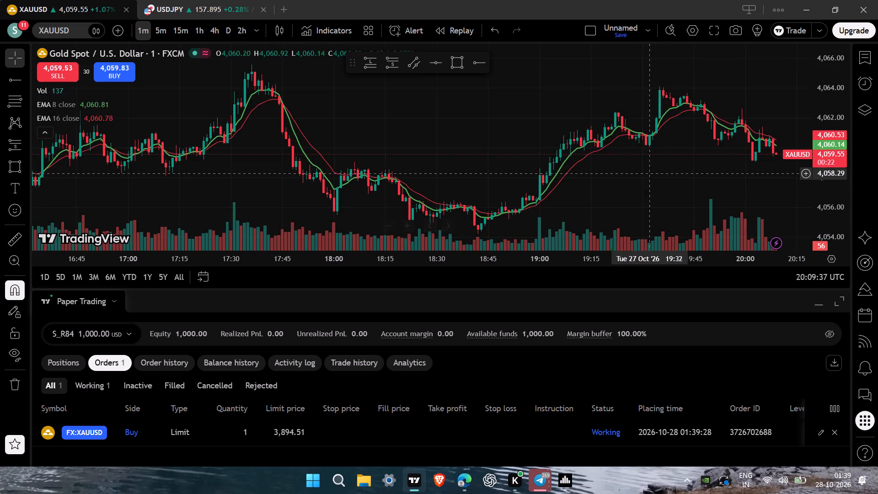
drag(664, 172, 476, 204)
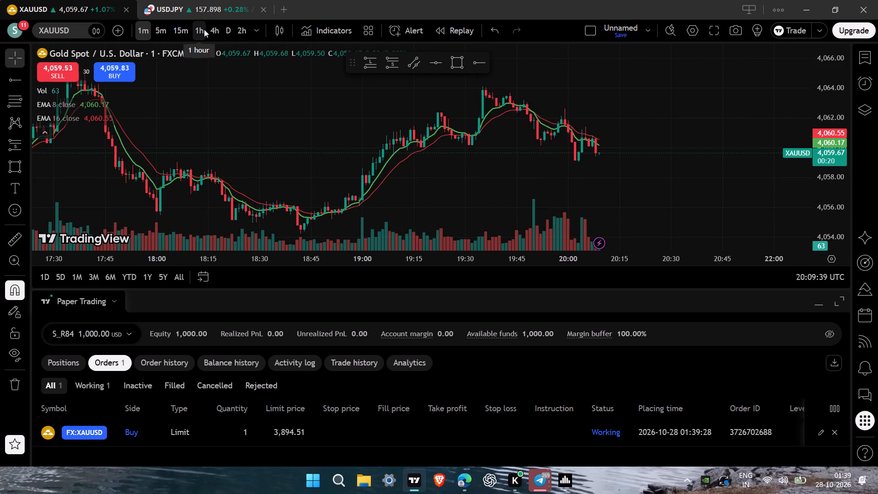
click(203, 29)
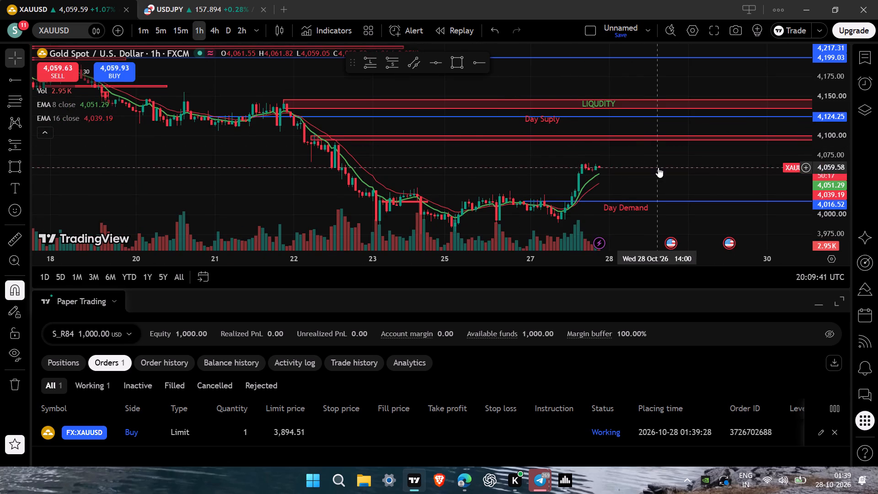
drag(658, 167, 596, 192)
drag(828, 184, 828, 85)
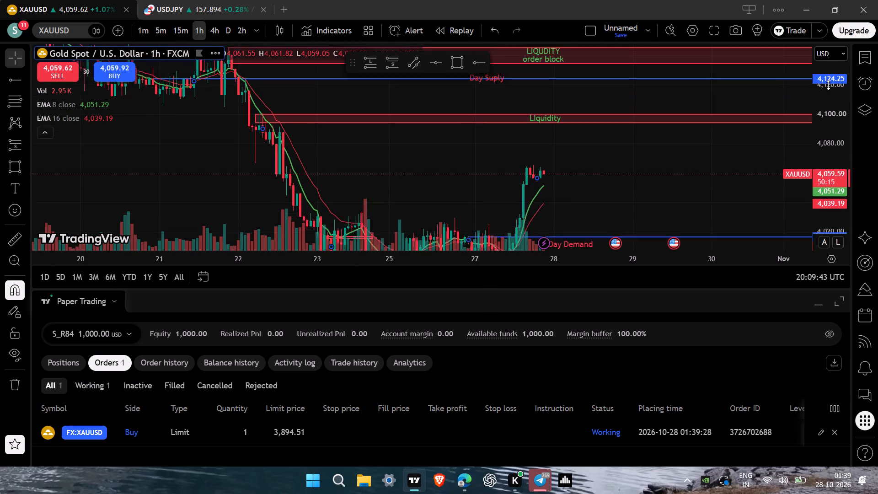
drag(828, 85, 833, 50)
drag(715, 137, 667, 243)
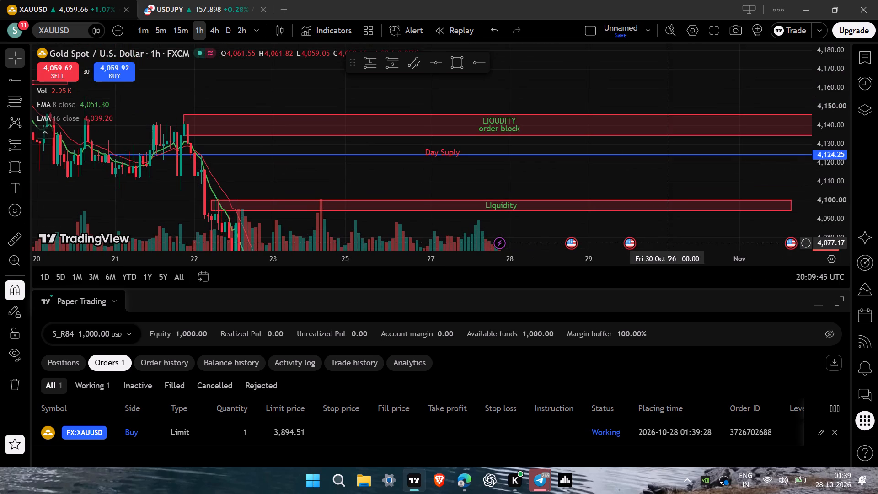
Place a sell limit order for 1 unit of XAUUSD at 4,136.20, near the order block's lower edge, and close the order form.
click(53, 65)
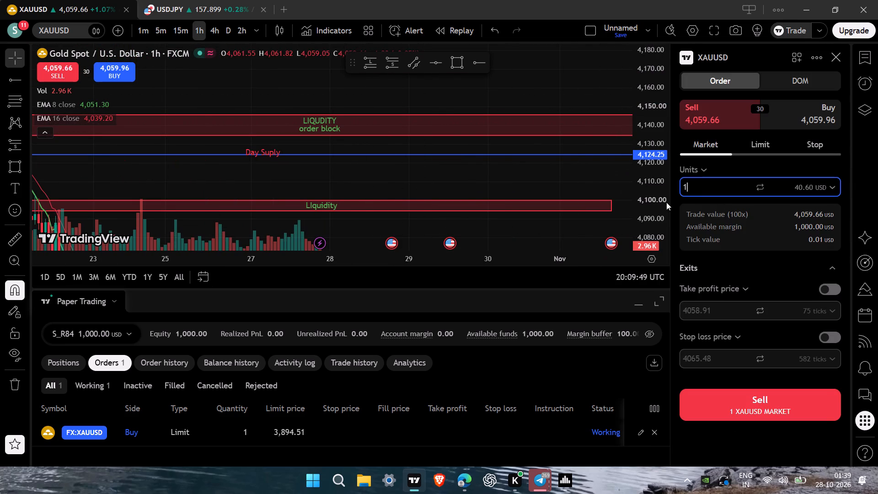
drag(509, 180, 524, 145)
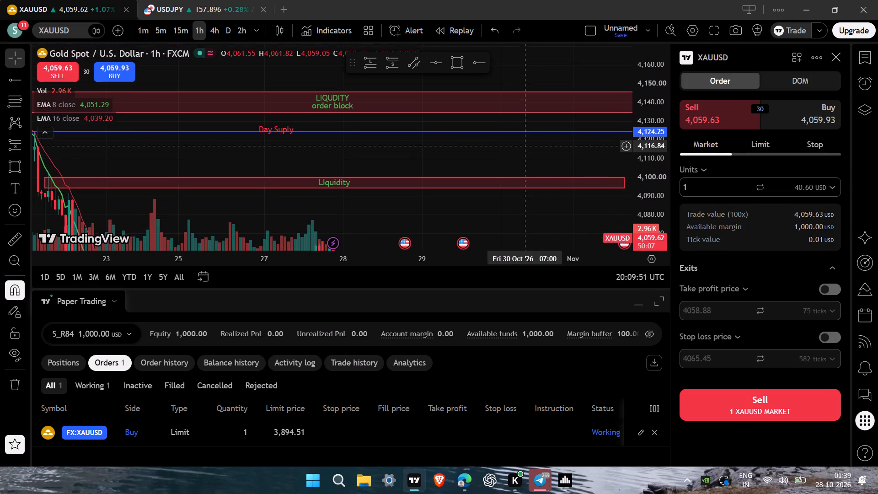
click(747, 145)
drag(528, 199, 533, 187)
drag(555, 246, 513, 118)
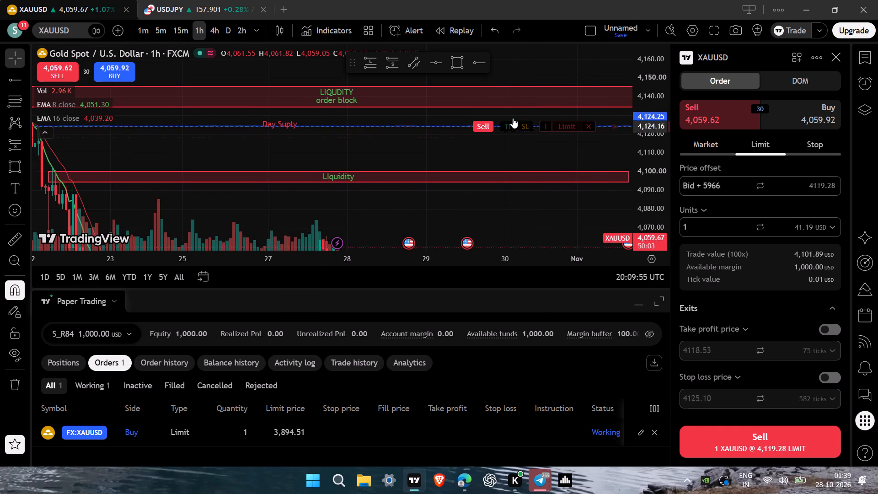
drag(513, 118, 490, 103)
click(486, 103)
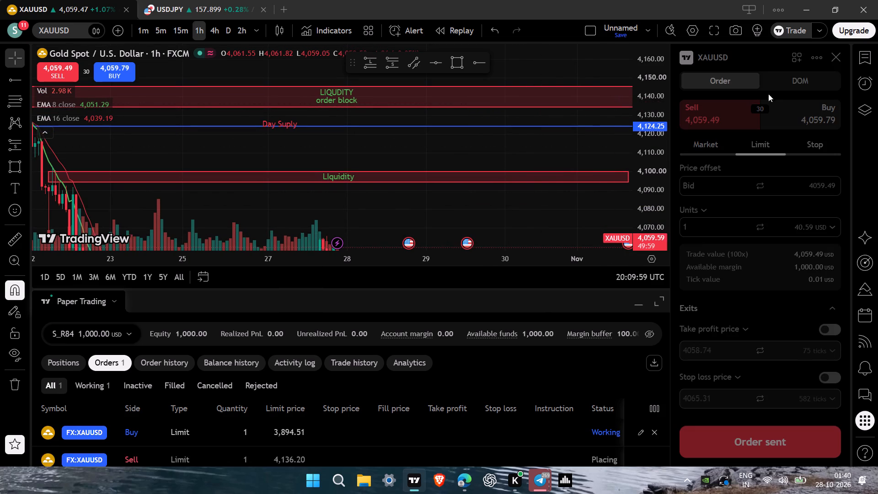
click(841, 60)
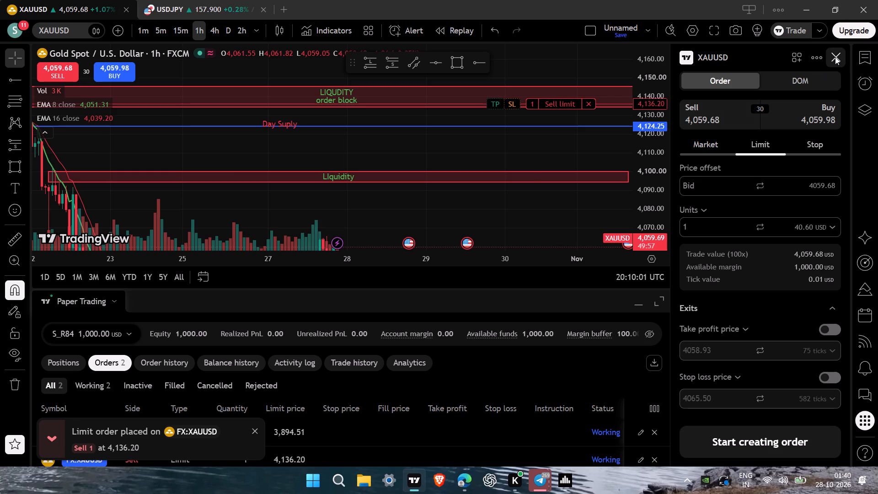
click(835, 57)
Move the sell limit order to 4,140.33, near the middle of the order block zone, and apply the change.
drag(674, 152, 640, 179)
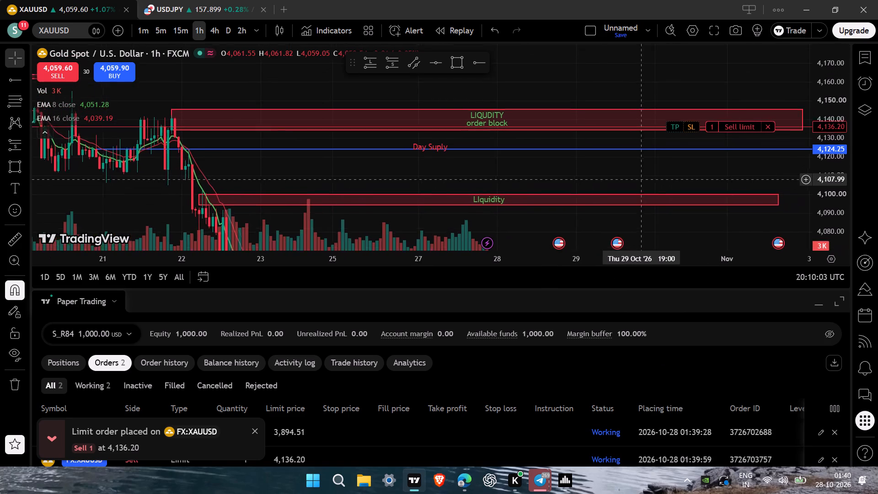
drag(640, 179, 637, 183)
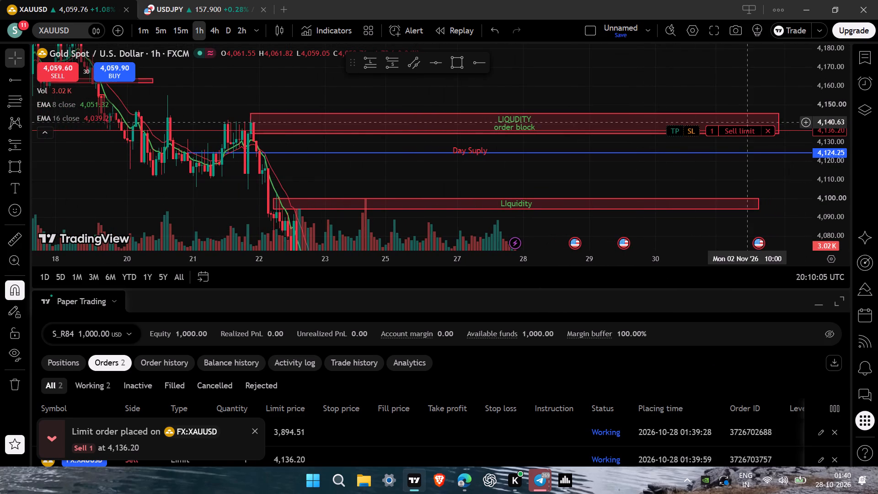
drag(744, 129, 744, 123)
click(654, 127)
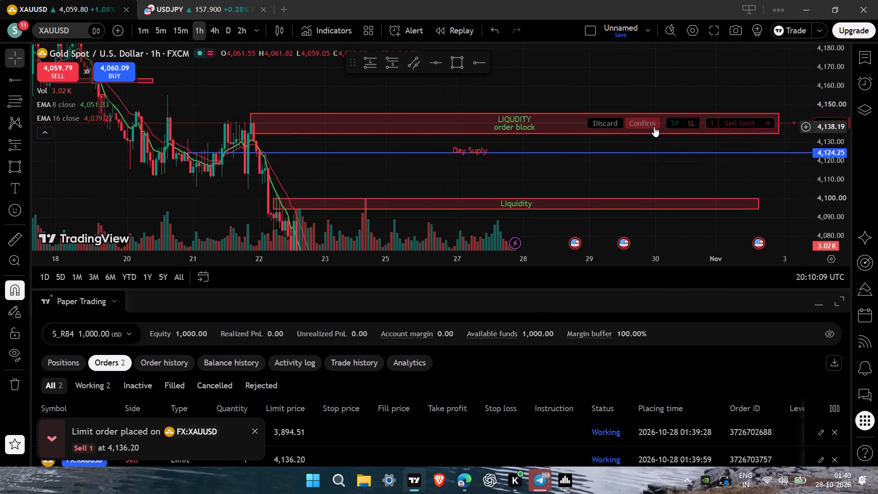
click(684, 114)
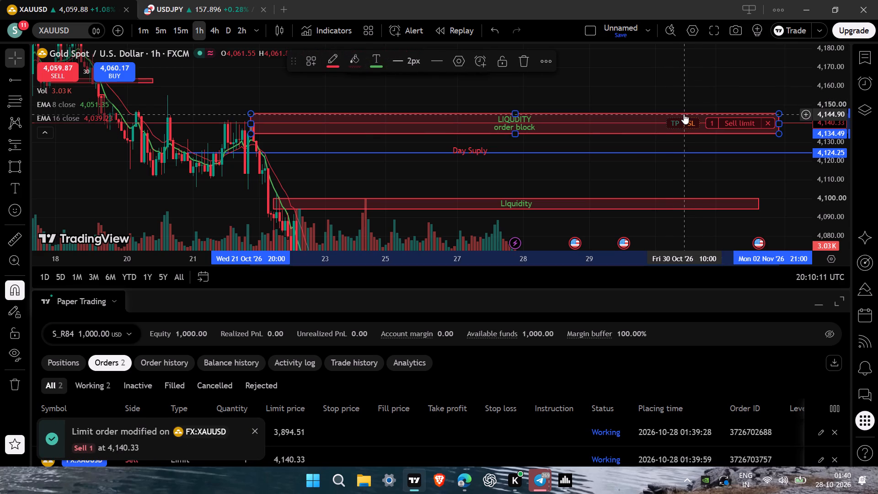
click(675, 94)
Examine the one-hour price action around the order block and its neighbouring levels, and review the working orders list.
drag(675, 94, 669, 109)
drag(669, 109, 672, 116)
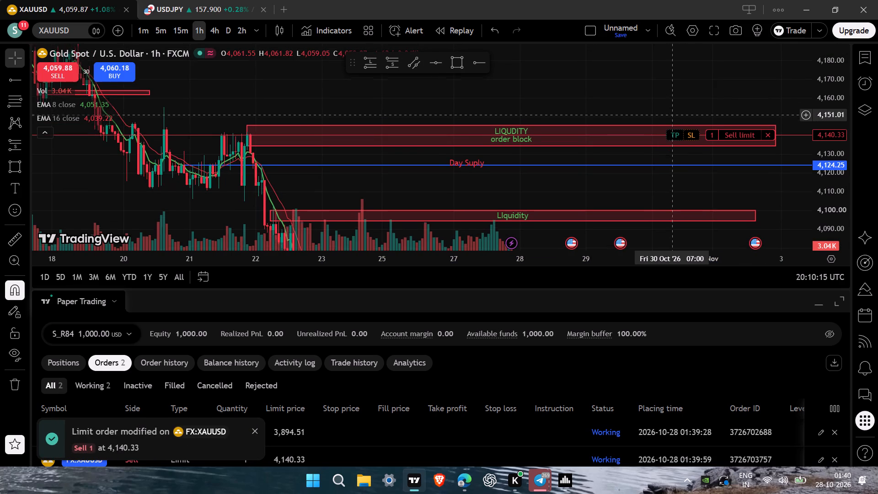
drag(672, 116, 672, 118)
drag(627, 103, 648, 27)
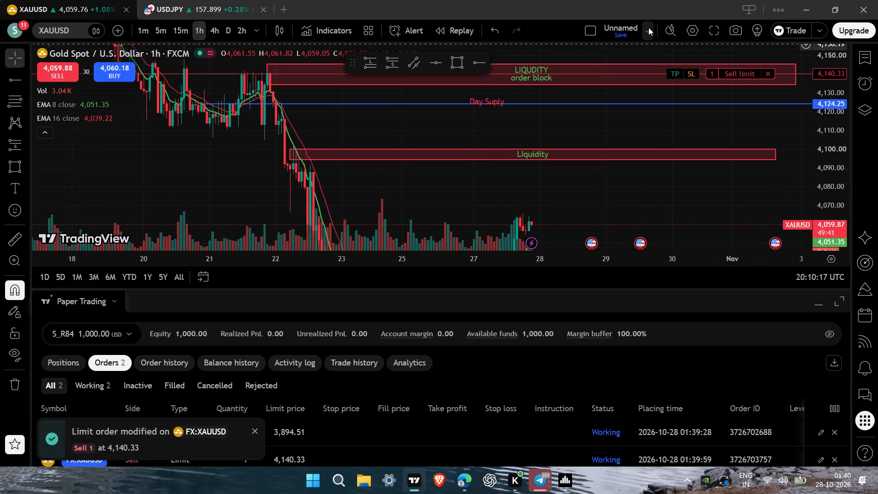
drag(648, 27, 630, 129)
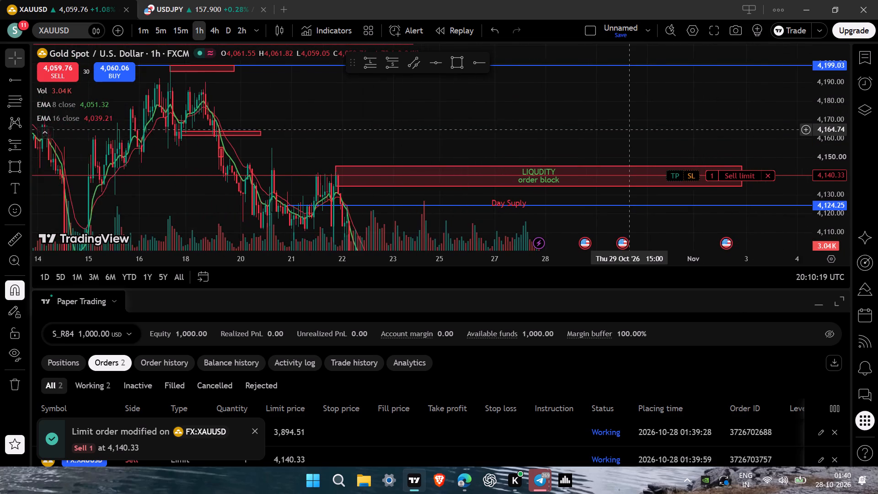
drag(630, 129, 641, 120)
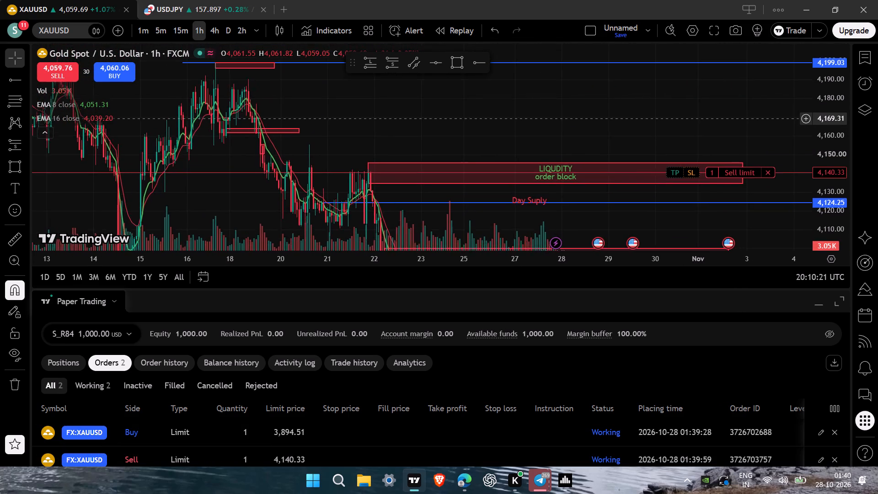
drag(641, 120, 640, 120)
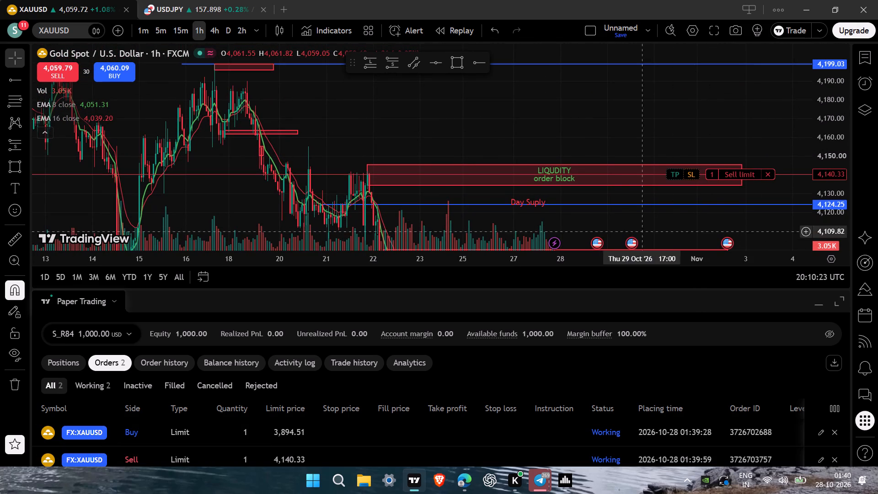
scroll(621, 445, down, 1)
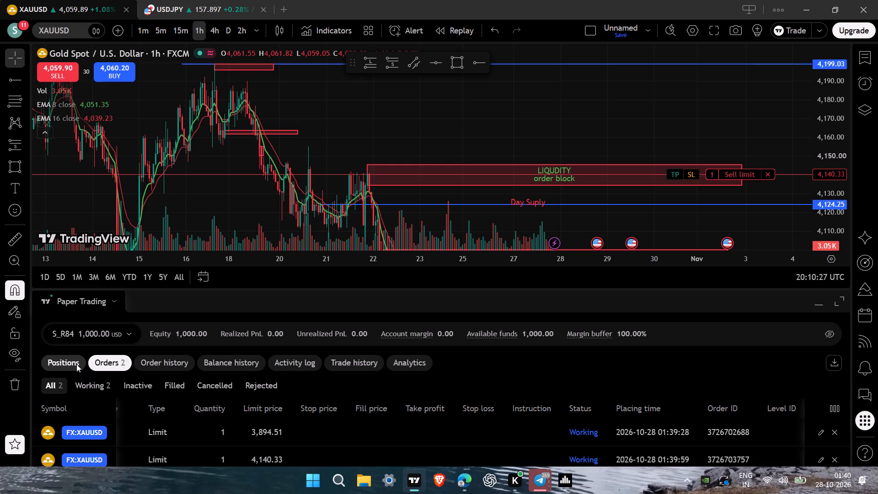
Add a take profit at 4,018.50 to the sell limit order, just above the Day Demand line.
drag(641, 111, 605, 72)
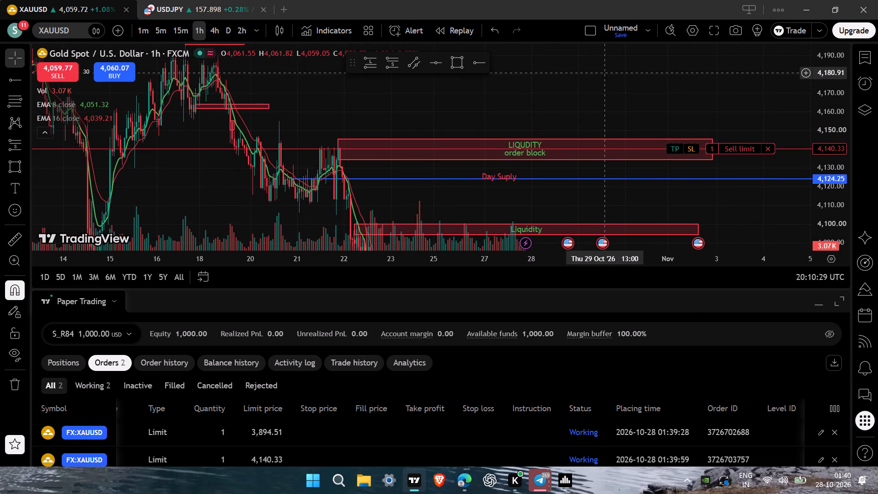
drag(834, 117, 822, 164)
drag(782, 211, 716, 115)
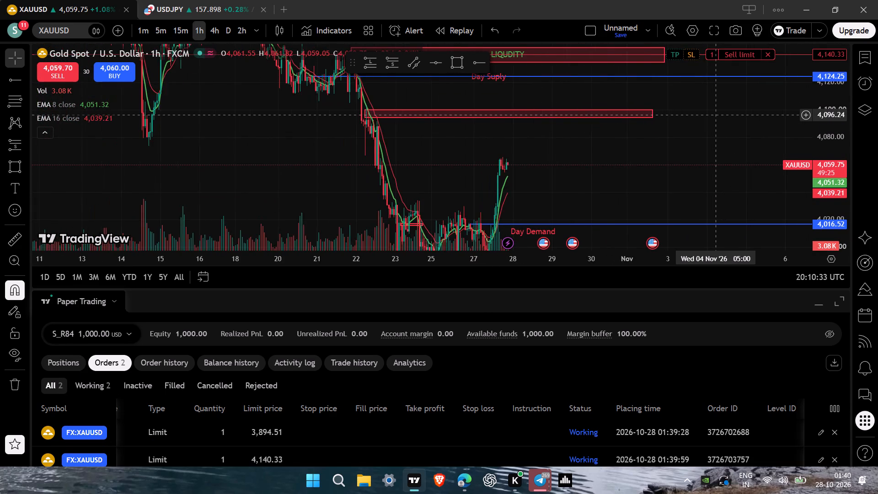
drag(716, 165, 675, 136)
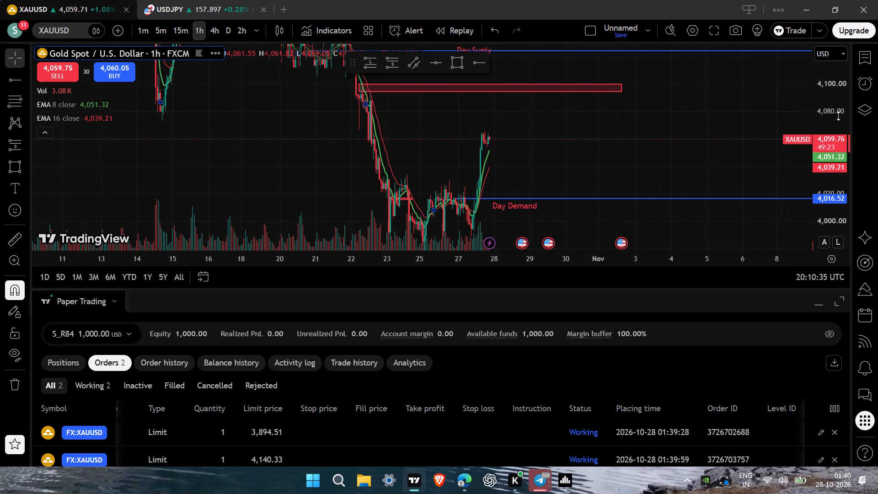
drag(838, 116, 807, 162)
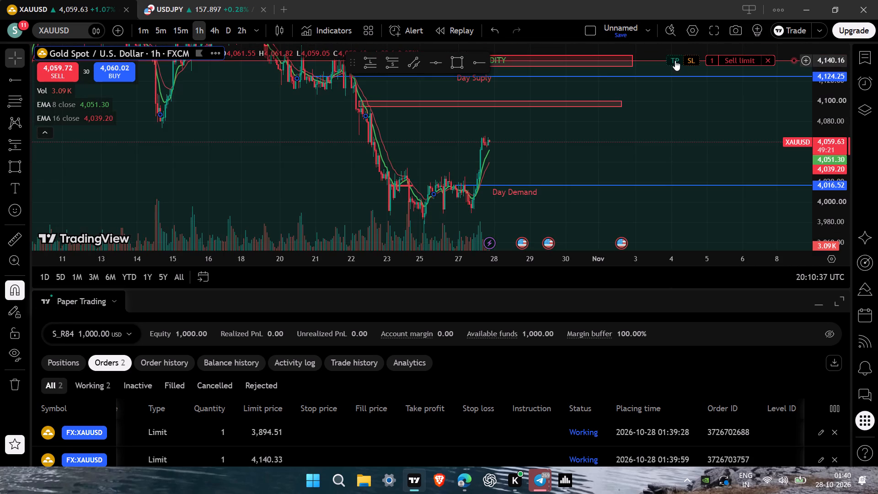
drag(674, 60, 673, 183)
click(655, 65)
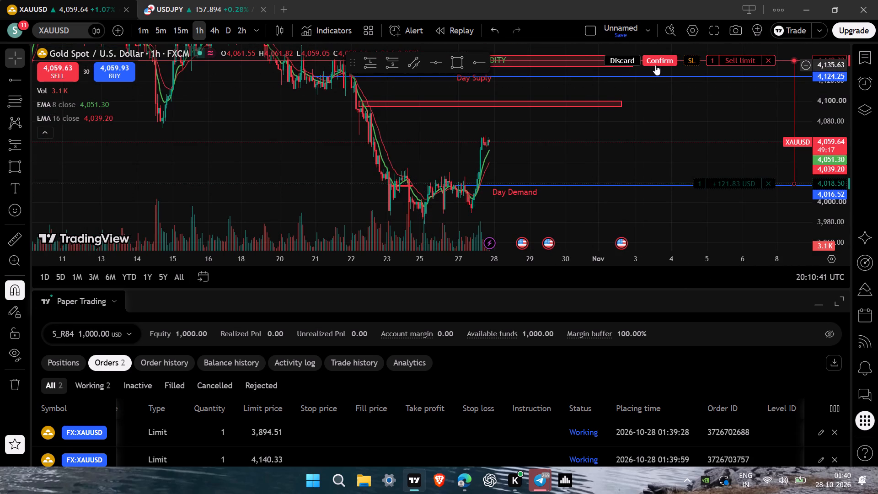
Move the sell limit order's take profit to 3,903.63, just above the buy limit order, and apply the change.
drag(679, 165, 645, 111)
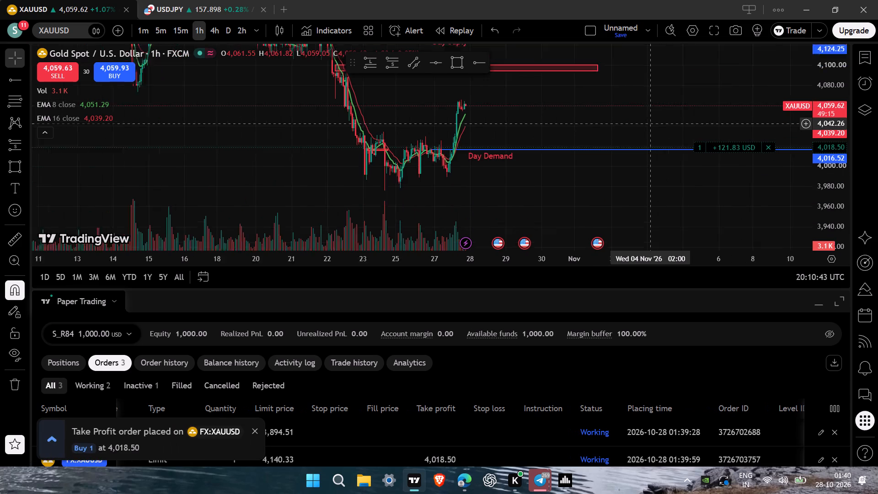
drag(645, 111, 641, 115)
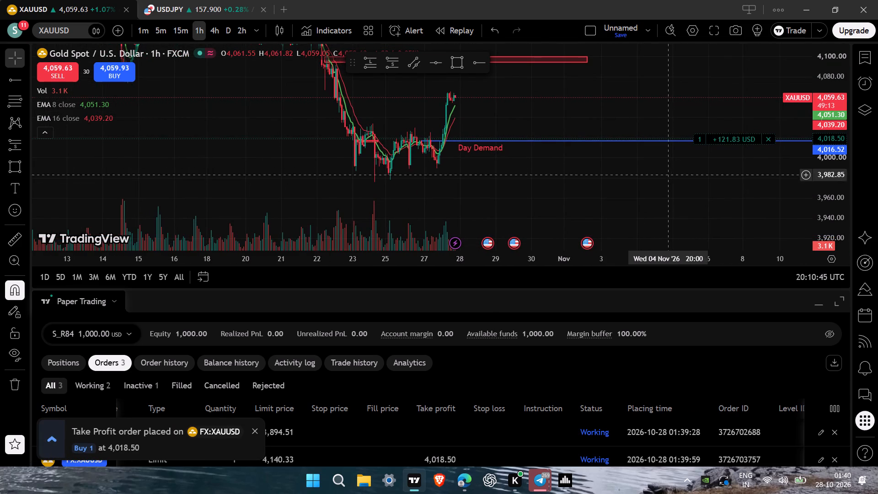
drag(666, 179, 650, 135)
drag(738, 102, 743, 218)
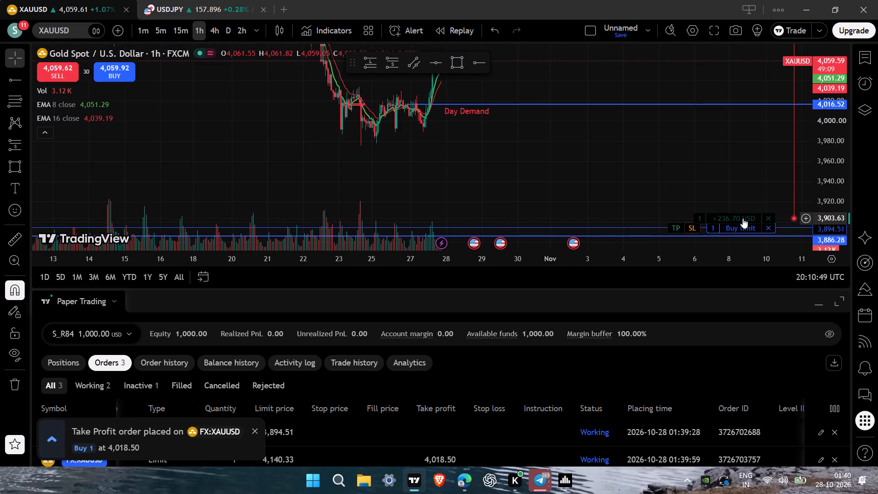
drag(659, 174, 627, 313)
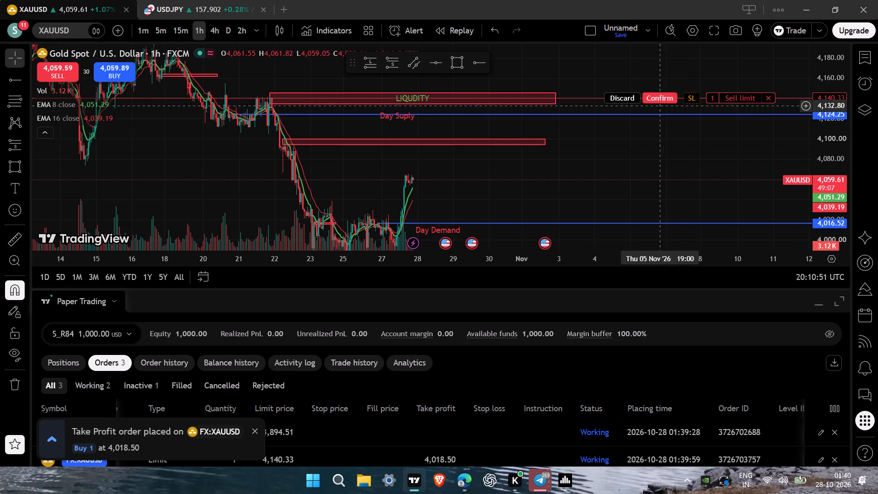
click(658, 101)
Shrink the Paper Trading area to give the chart more height.
drag(659, 168, 608, 145)
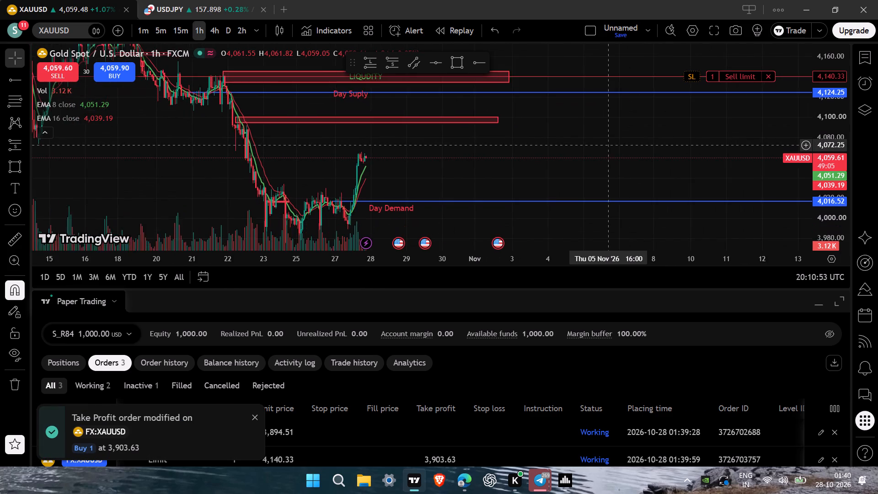
drag(821, 128, 799, 198)
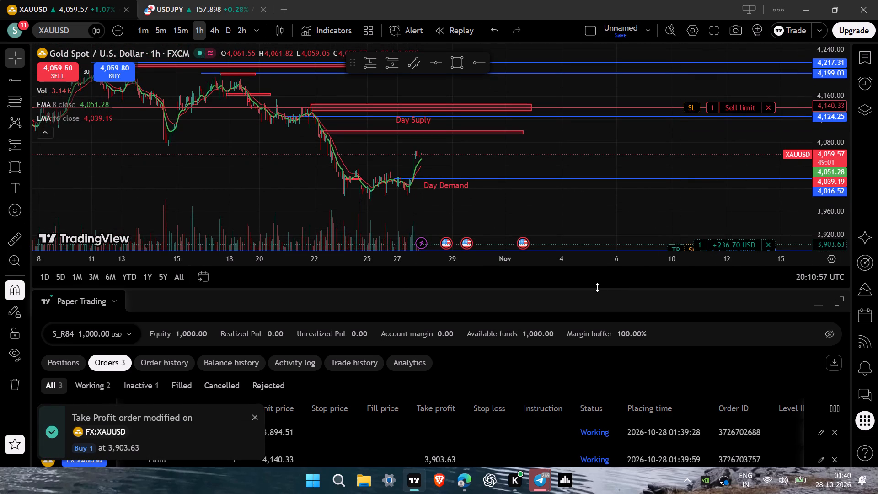
drag(597, 290, 565, 424)
drag(599, 306, 594, 339)
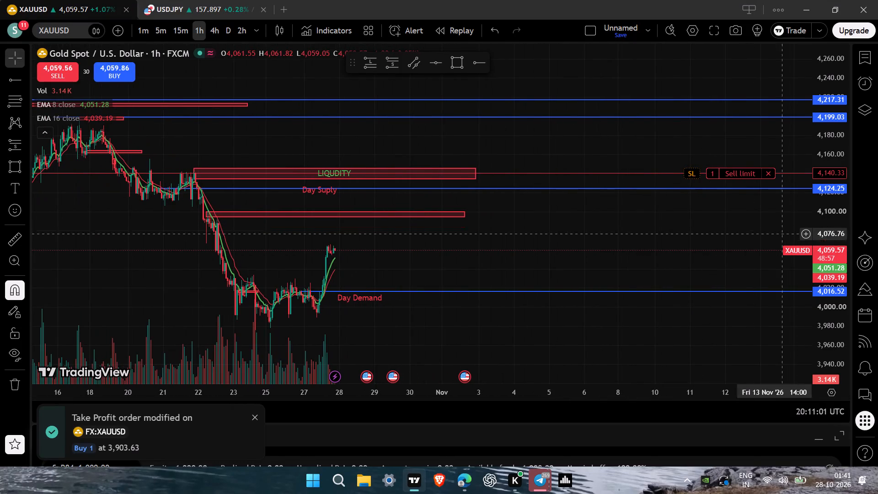
Switch the chart to the 15-minute timeframe and examine the latest candles above the 4,016.52 line.
drag(818, 284, 832, 72)
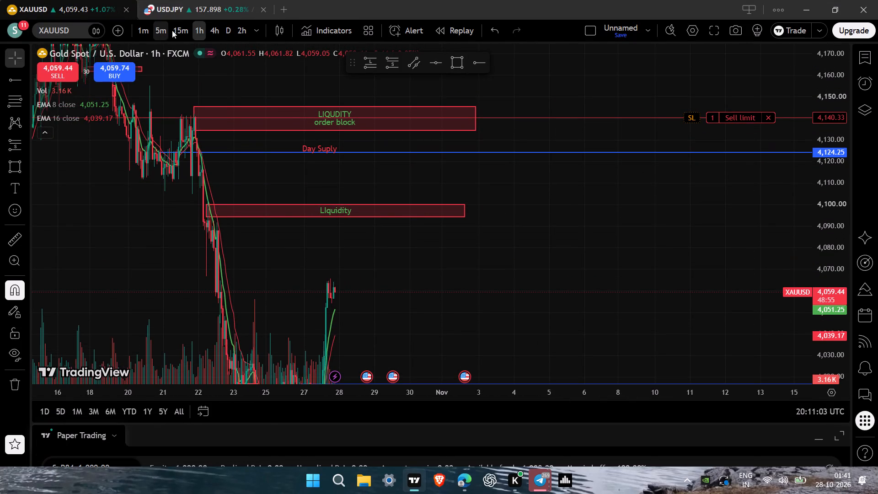
click(182, 31)
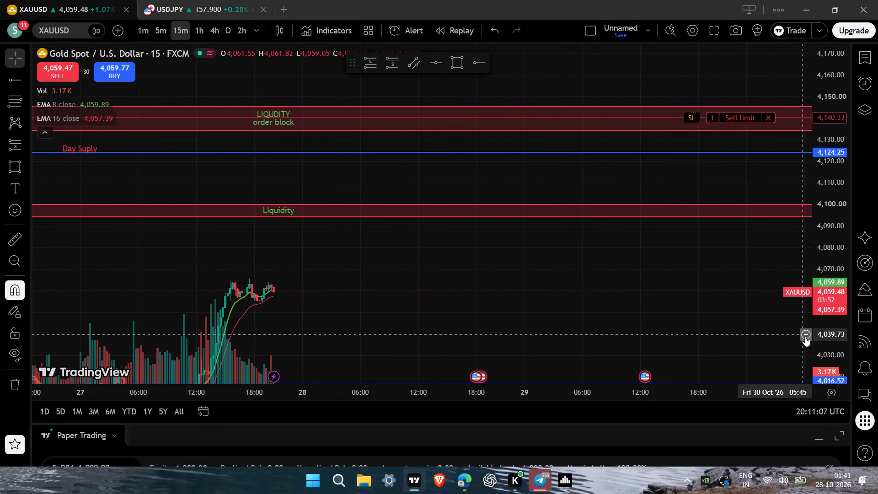
drag(828, 339, 877, 144)
drag(601, 309, 712, 0)
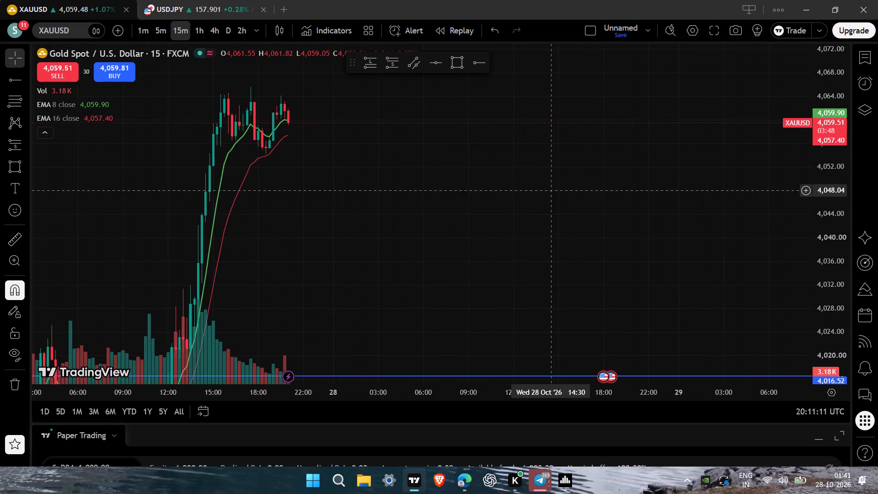
Switch the XAUUSD chart to the 5-minute timeframe and examine the latest candles at a larger price scale.
drag(551, 190, 670, 227)
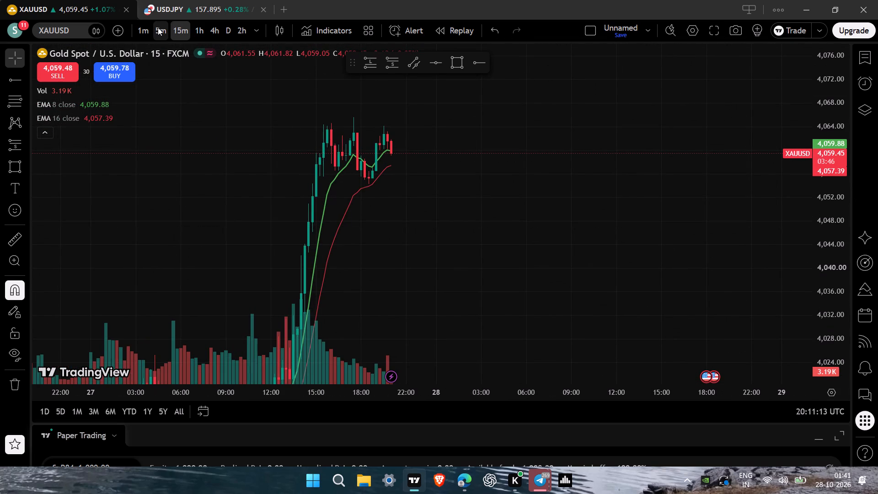
click(158, 27)
drag(404, 255, 538, 271)
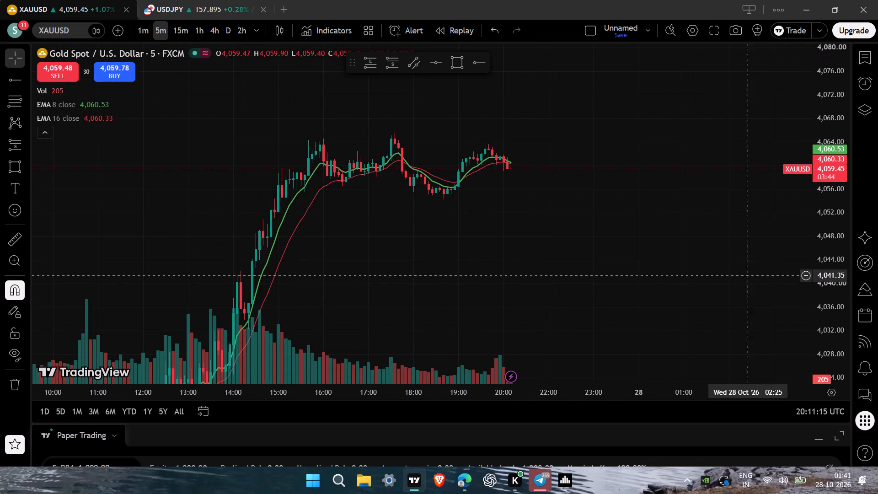
drag(841, 322, 798, 129)
drag(666, 109, 645, 161)
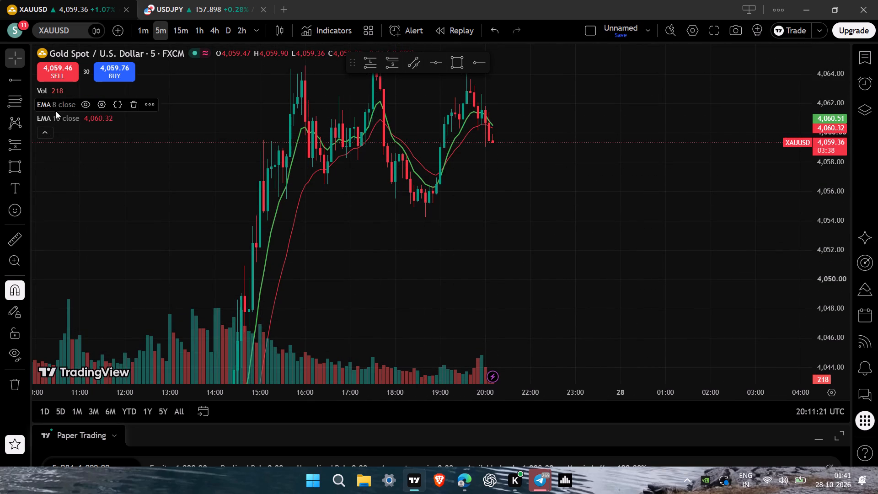
Measure the price distance from the latest 5-minute candle down to the recent swing low, then clear the measurement.
click(8, 237)
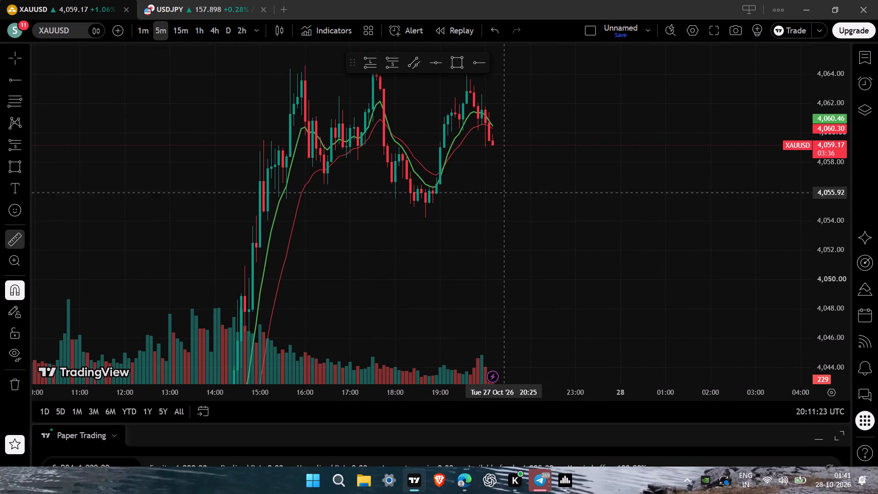
drag(509, 141, 528, 225)
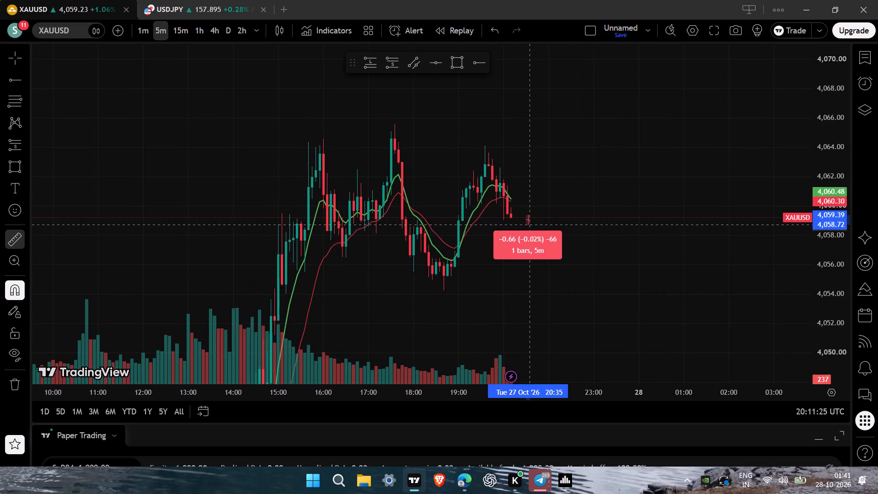
click(572, 289)
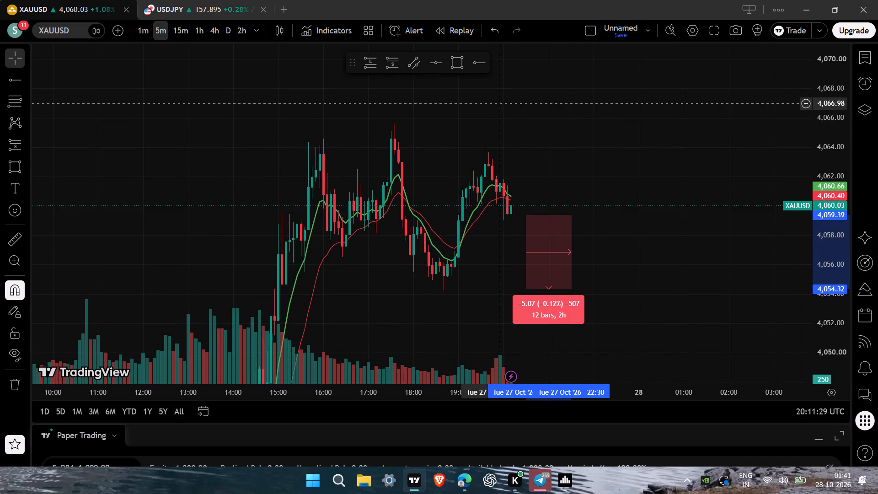
click(612, 218)
Examine the recent 5-minute XAUUSD swing highs and lows against the two EMA lines.
drag(580, 263, 597, 137)
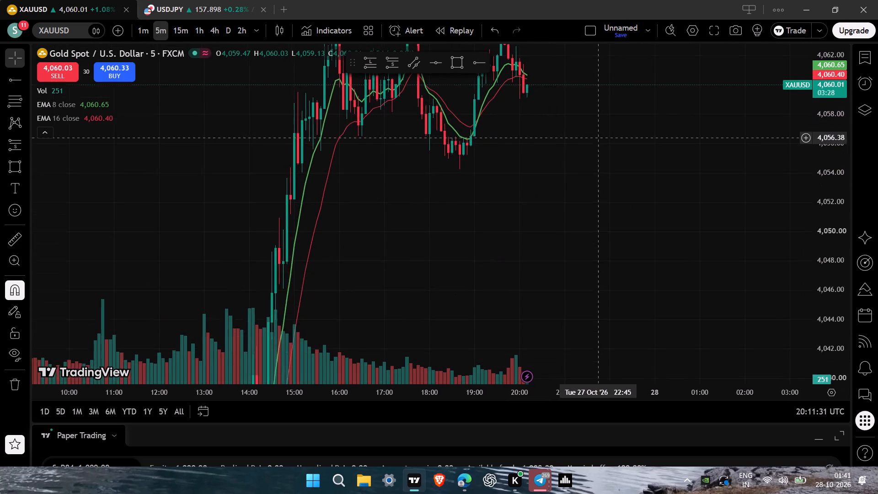
drag(597, 137, 551, 207)
drag(551, 207, 546, 265)
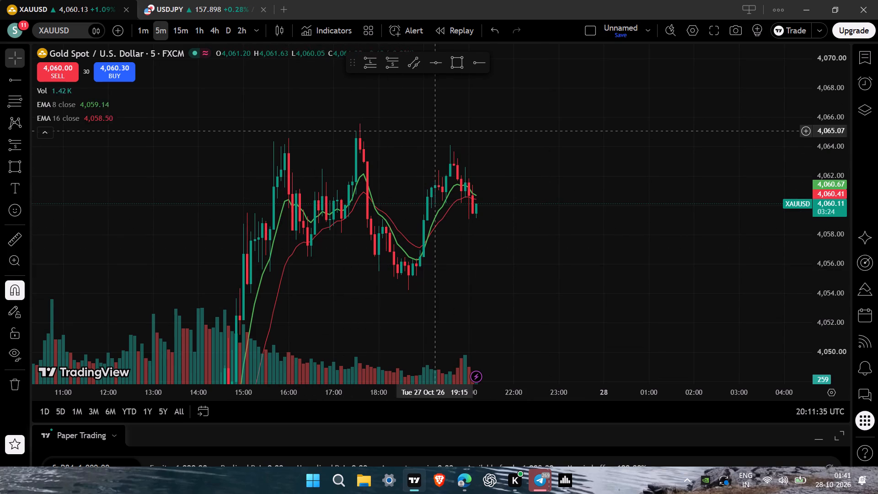
drag(505, 257, 585, 45)
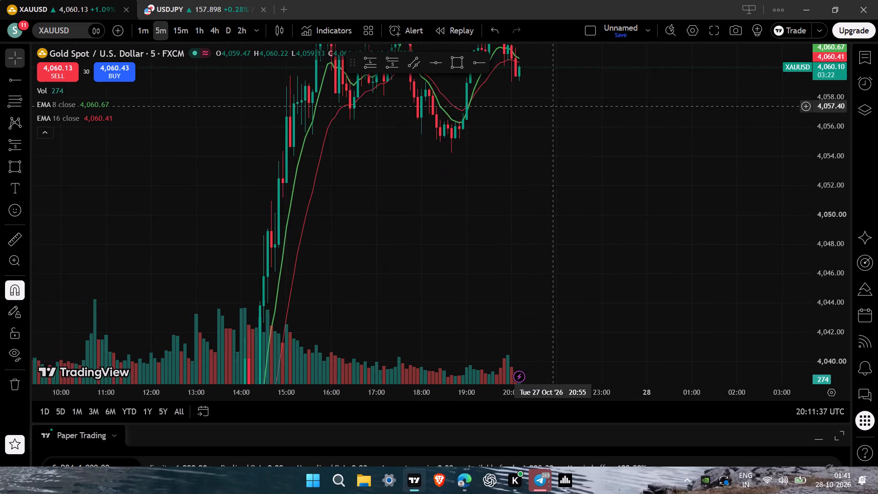
drag(585, 45, 538, 164)
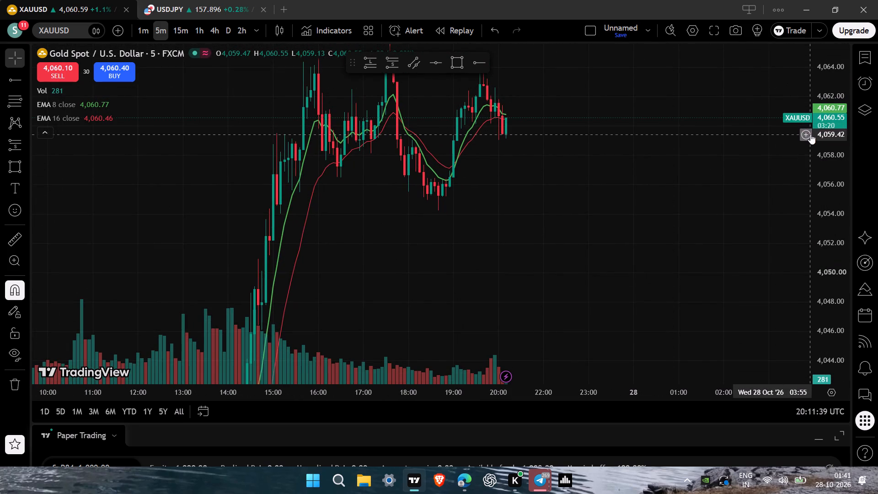
drag(845, 146, 790, 302)
drag(653, 265, 616, 310)
drag(826, 301, 803, 109)
drag(616, 253, 600, 276)
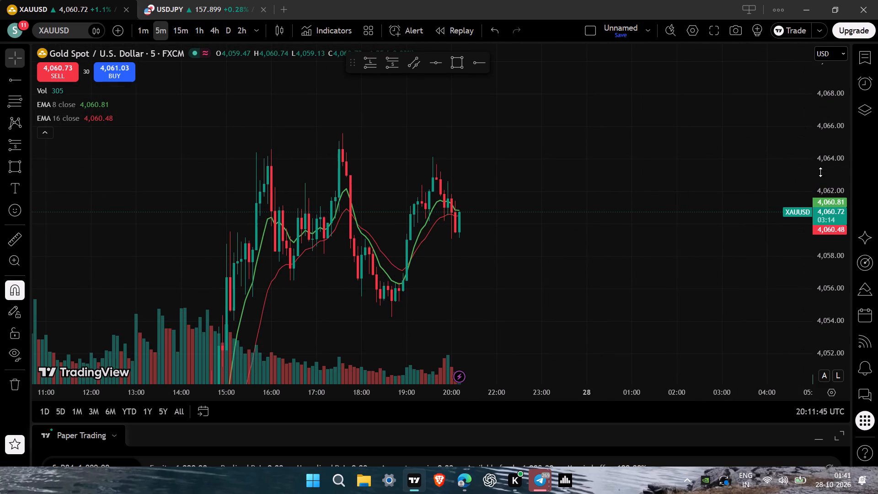
drag(823, 173, 797, 242)
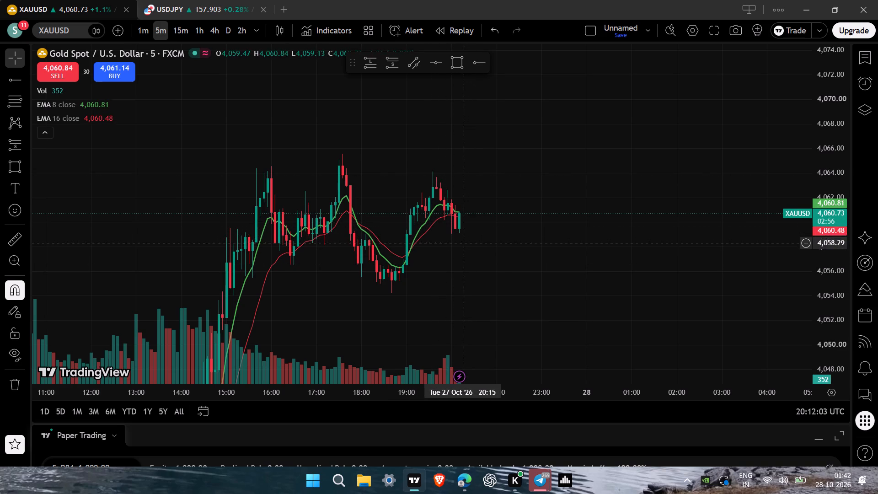
drag(535, 236, 534, 260)
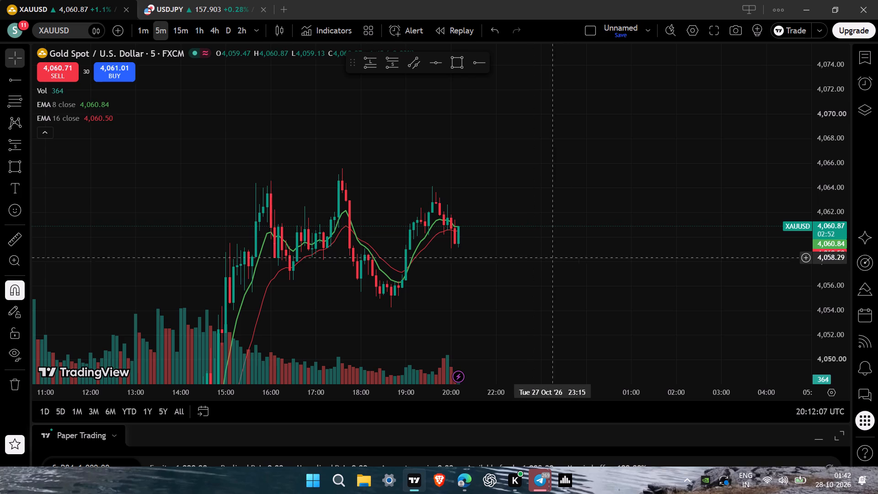
scroll(586, 211, right, 1)
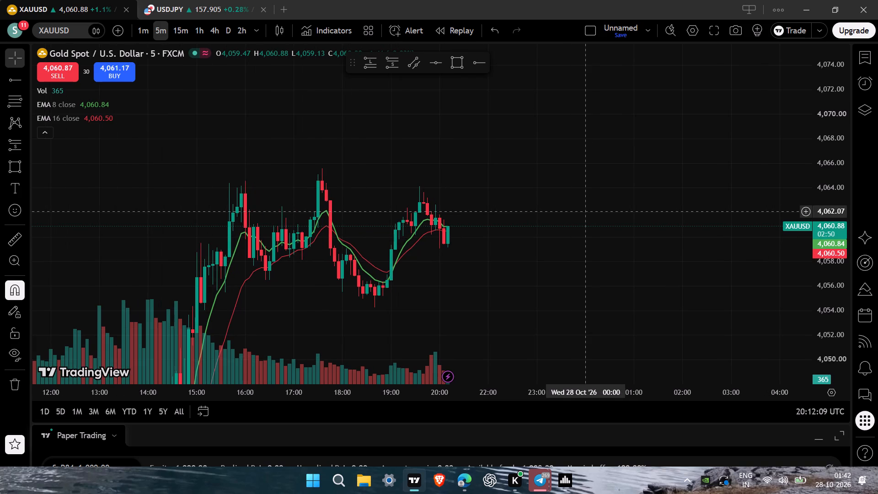
Switch to the USDJPY chart and look over its latest 15-minute candles.
click(169, 0)
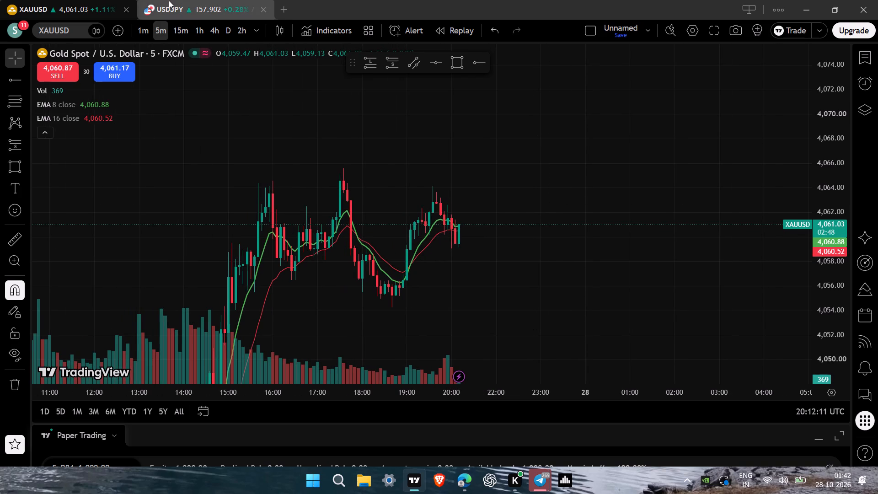
drag(455, 149, 153, 237)
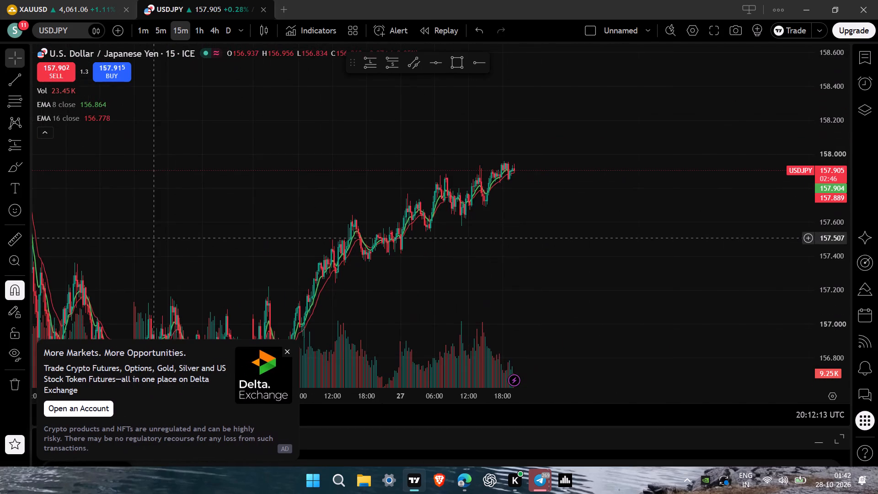
click(284, 9)
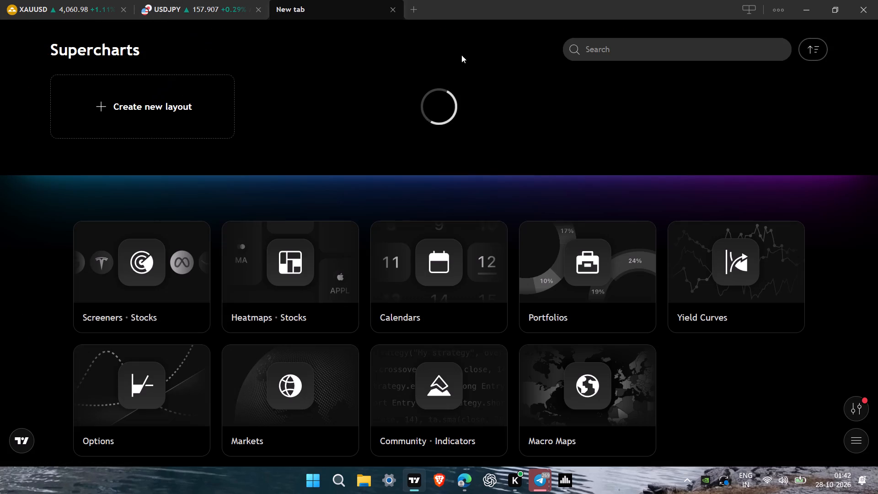
click(242, 0)
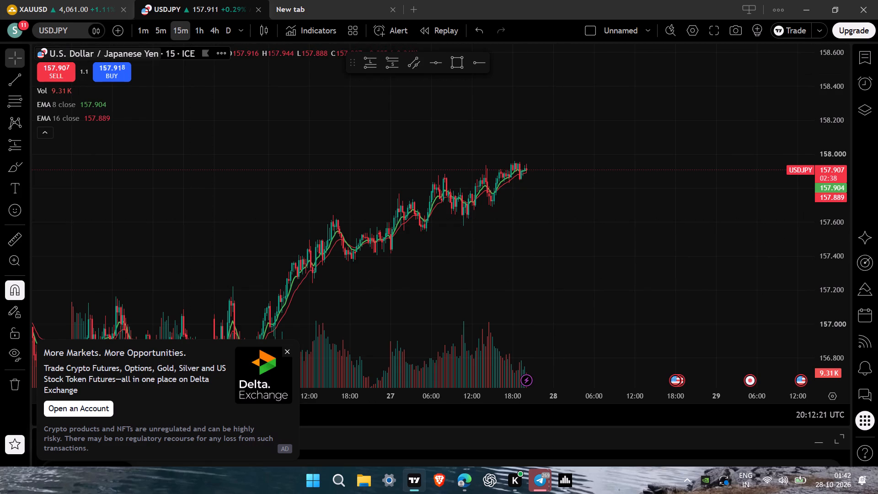
Replace the USDJPY symbol with CADUSD (Canadian Dollar / U.S. Dollar), searching for CAD among forex symbols.
click(60, 22)
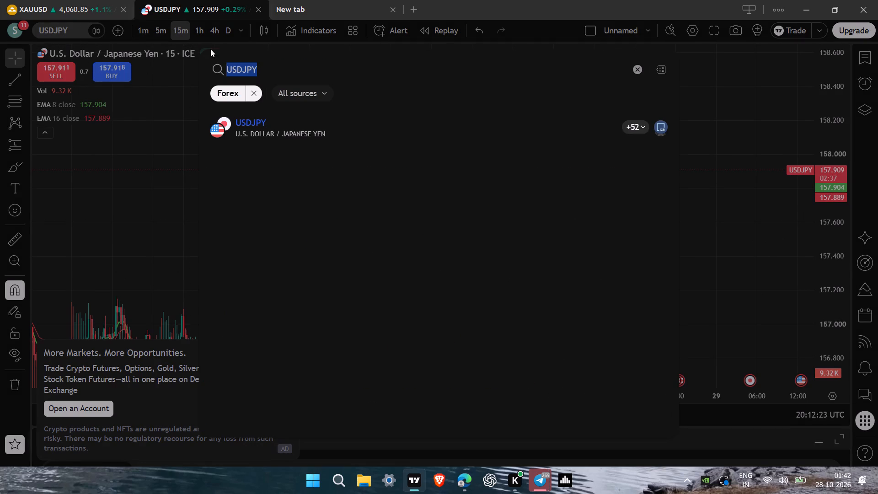
key(BackSpace)
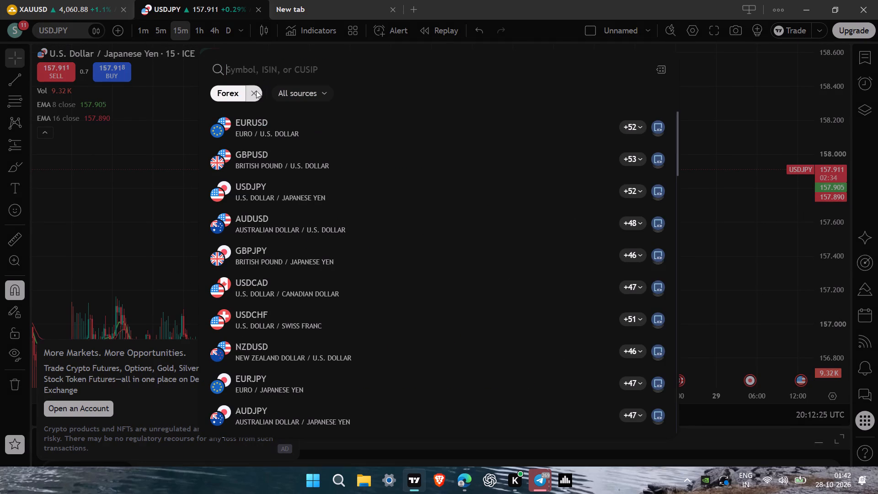
click(256, 91)
text(cad)
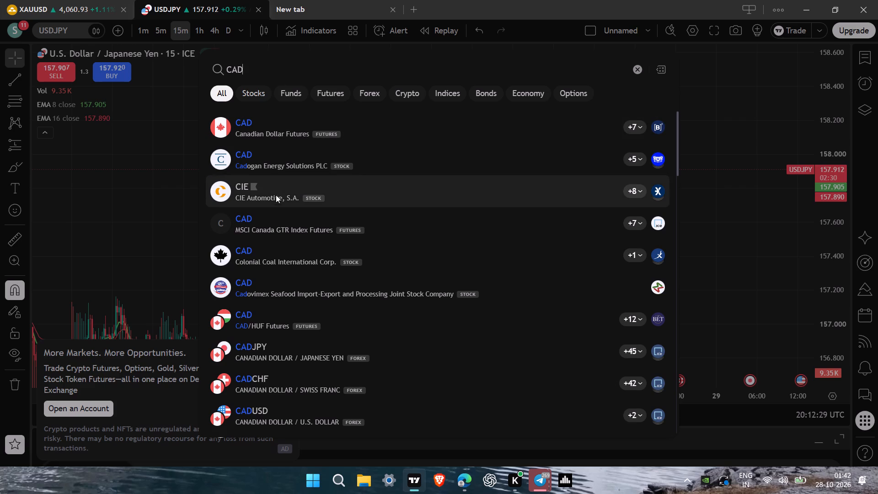
click(325, 93)
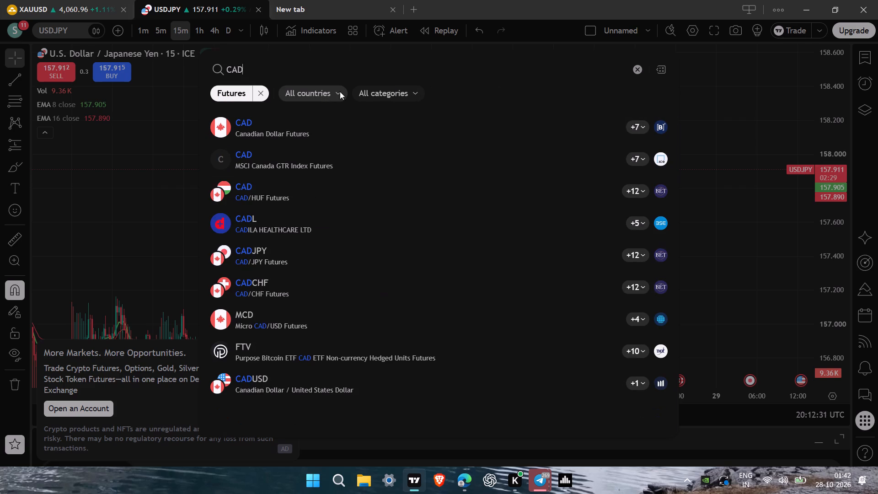
click(261, 93)
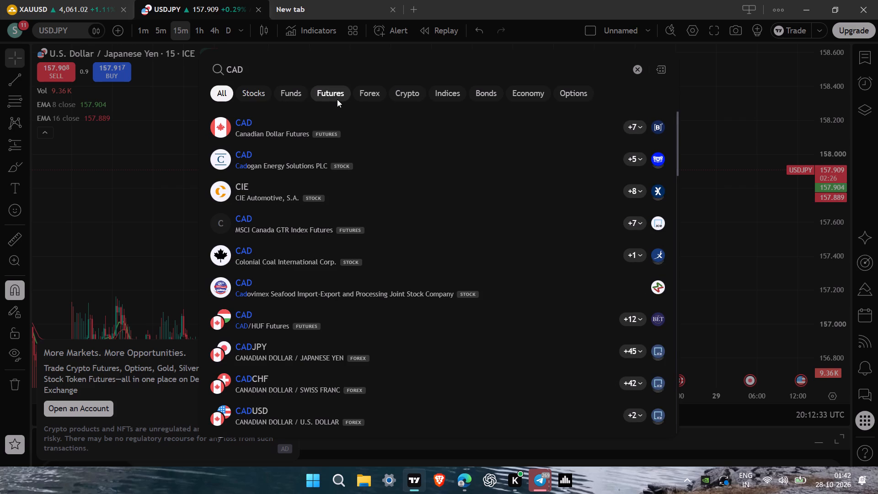
click(364, 98)
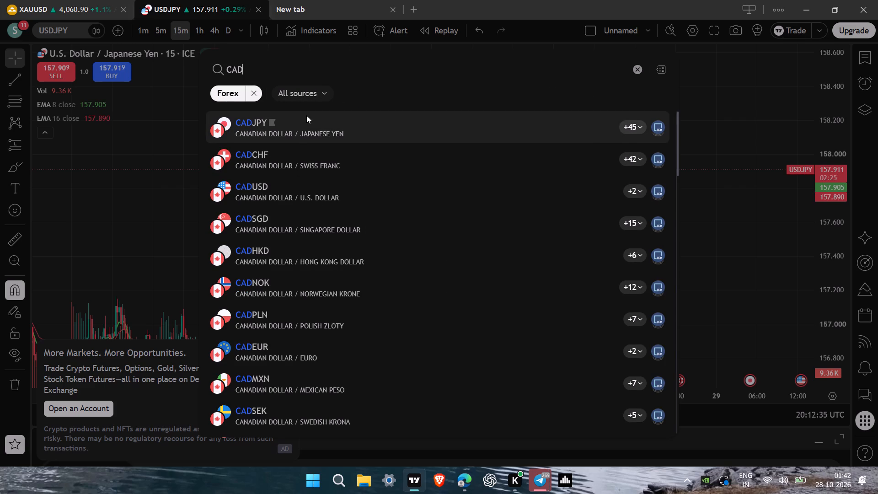
click(327, 190)
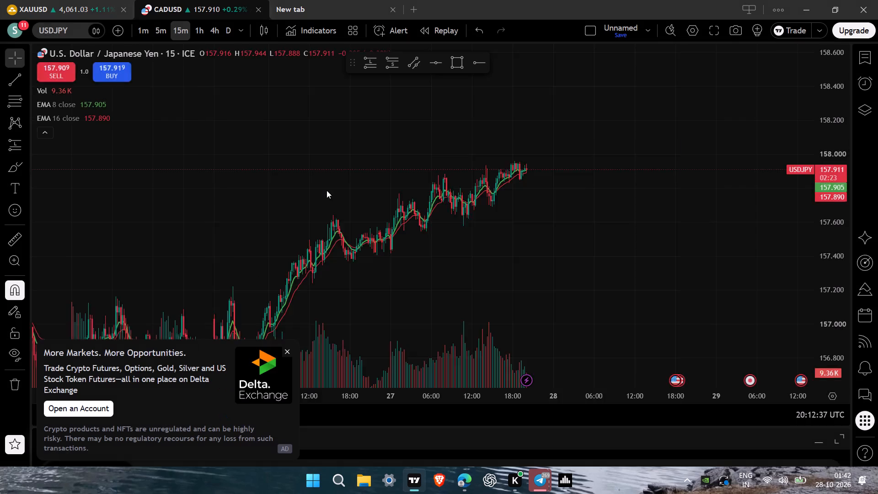
Switch the CADUSD chart from 15 minutes to the daily timeframe and examine the latest swings up close.
drag(657, 240, 605, 64)
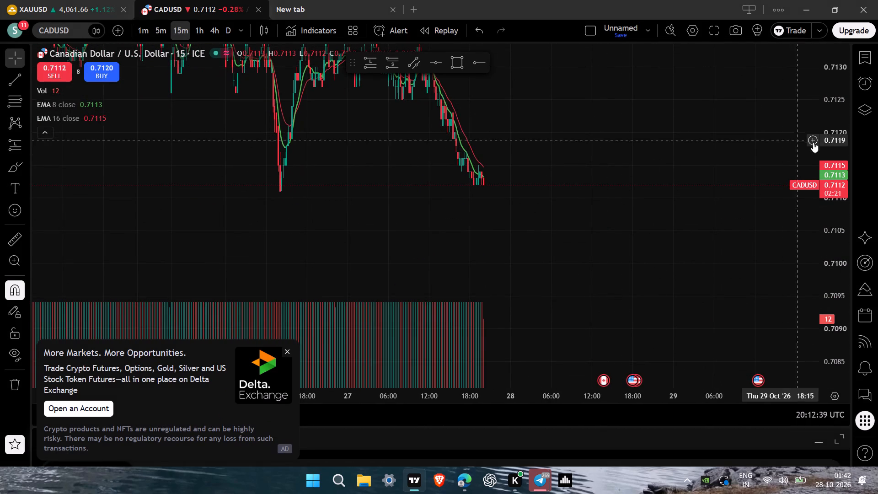
drag(849, 138, 831, 240)
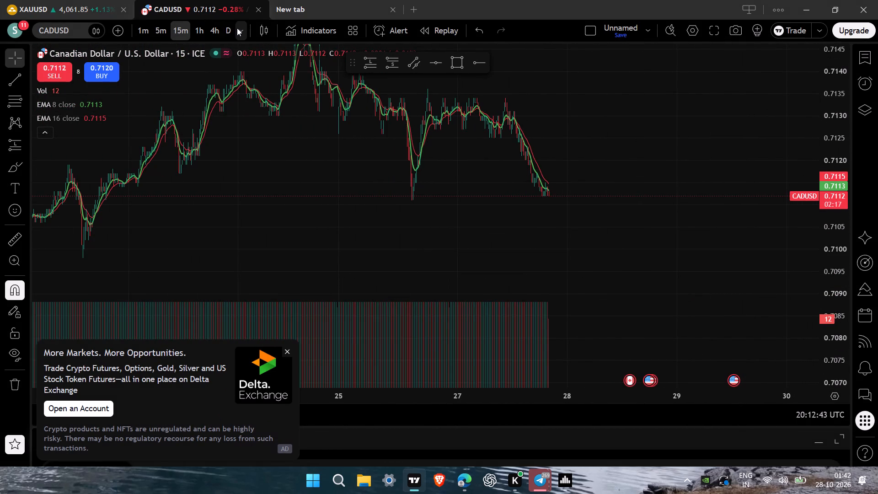
click(223, 31)
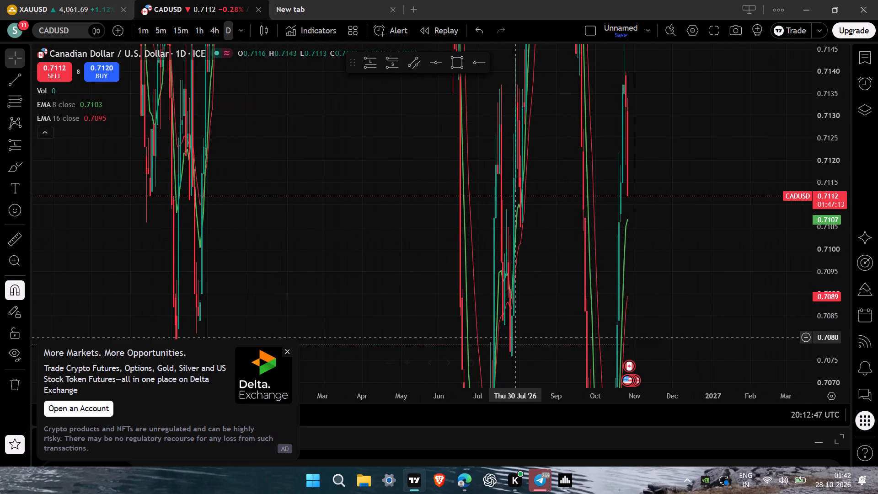
click(476, 363)
drag(647, 309, 485, 184)
drag(823, 170, 798, 257)
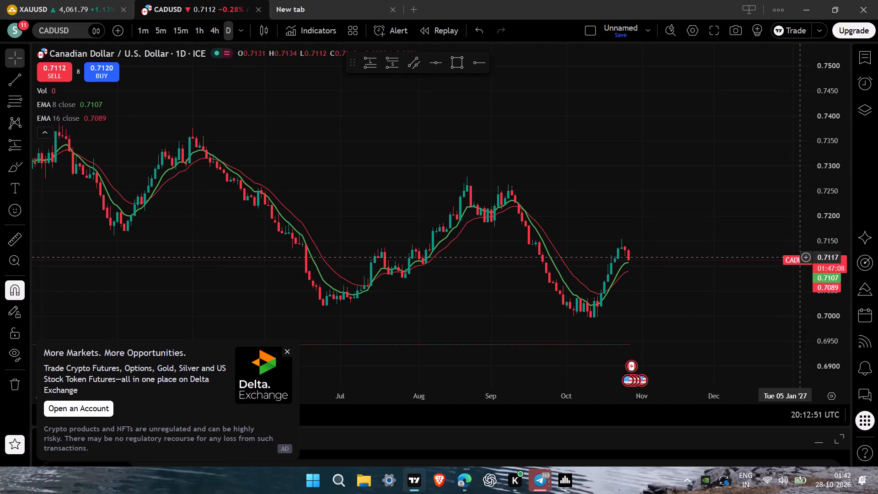
drag(735, 304, 586, 251)
drag(825, 281, 816, 189)
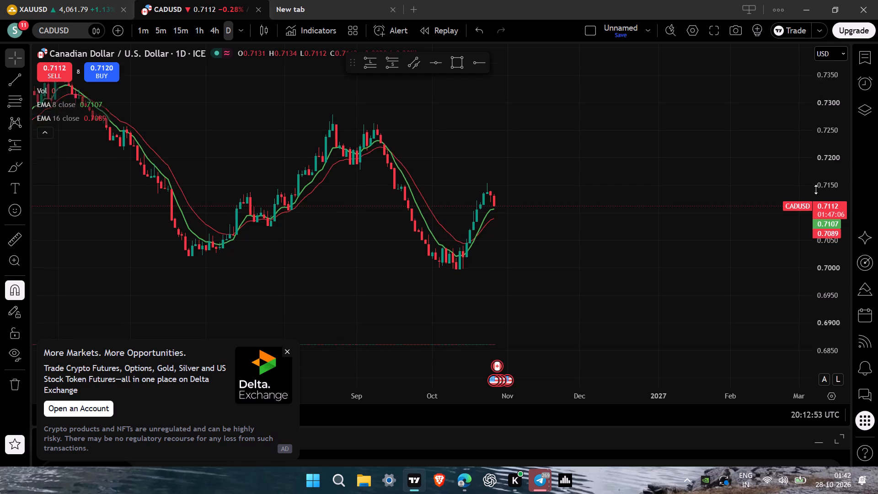
drag(816, 189, 793, 87)
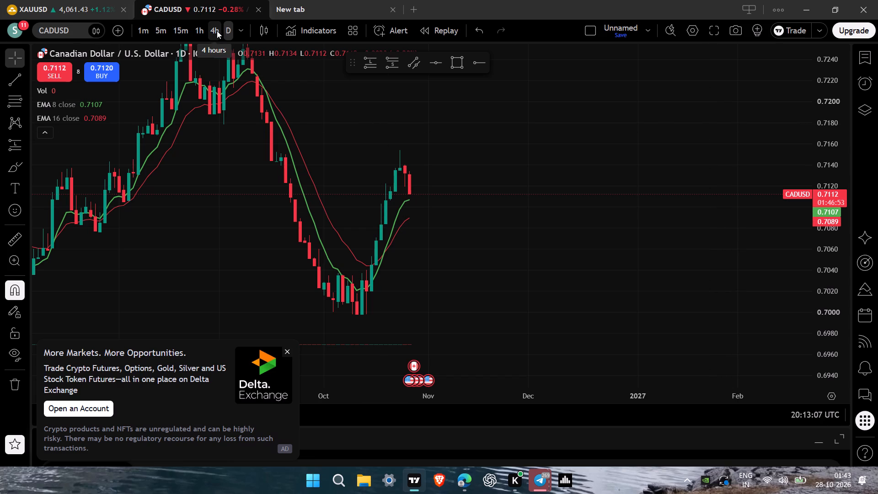
Switch the CADUSD chart to the 1-hour timeframe, reset its view and examine the latest decline and previous lows.
click(198, 32)
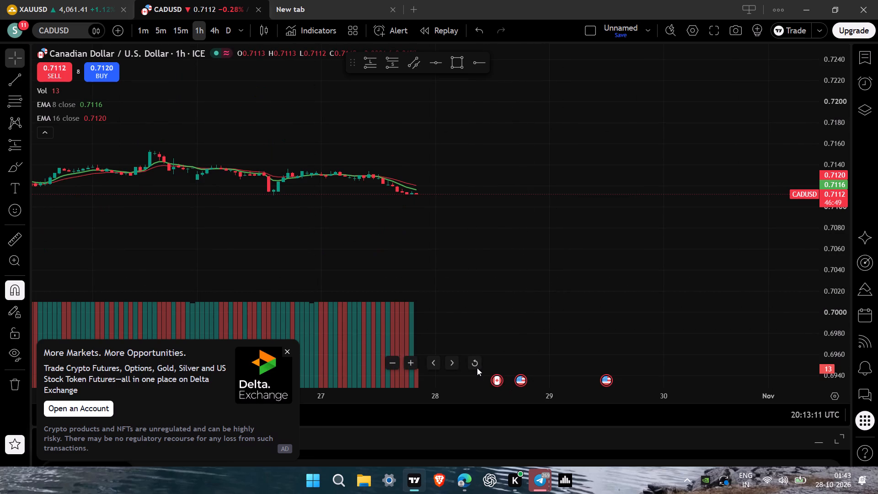
click(476, 368)
click(632, 254)
drag(495, 250, 273, 262)
drag(823, 301, 814, 203)
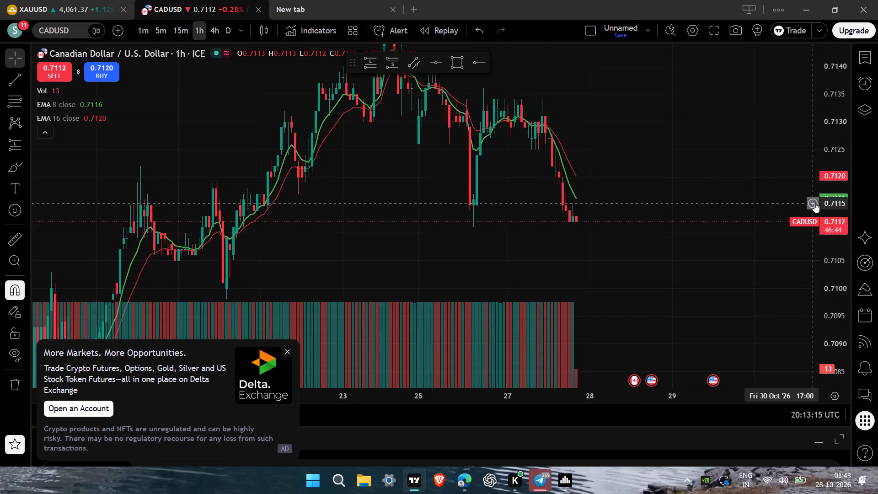
drag(726, 232, 728, 145)
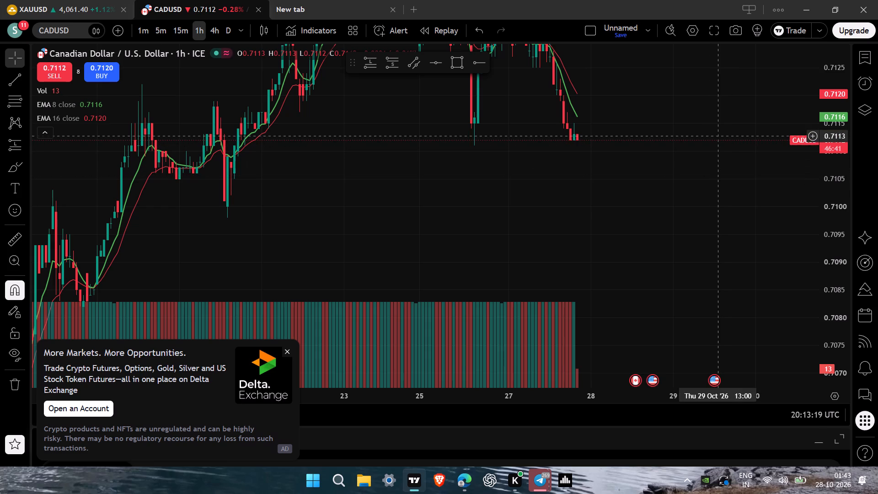
drag(682, 184, 655, 205)
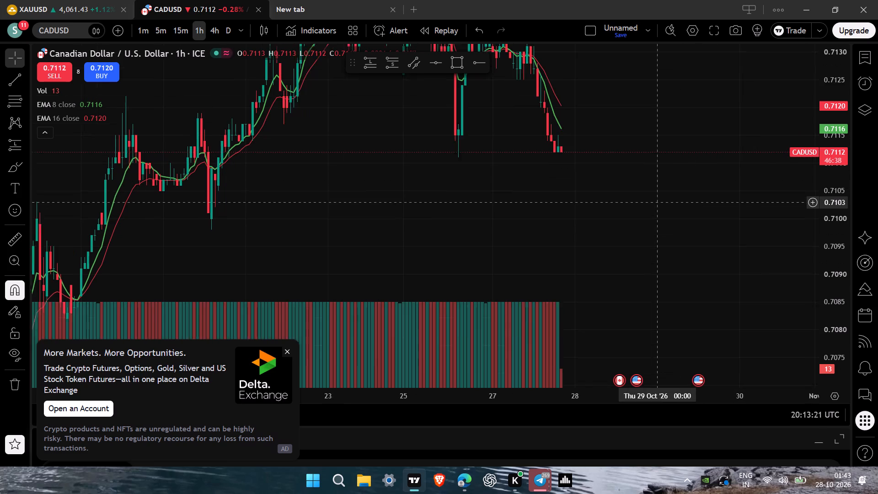
Examine the CADUSD 1-hour chart around the latest decline and the earlier swing lows, rescaling prices to compare them.
drag(655, 205, 750, 129)
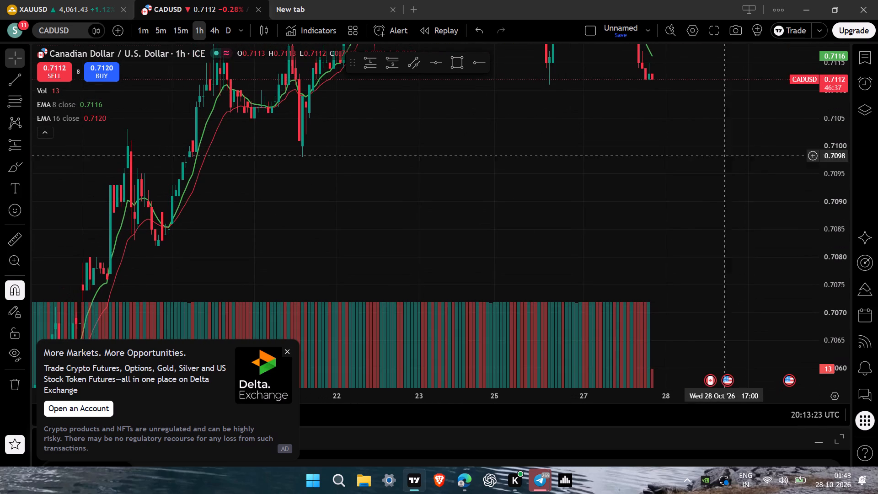
drag(679, 185, 704, 163)
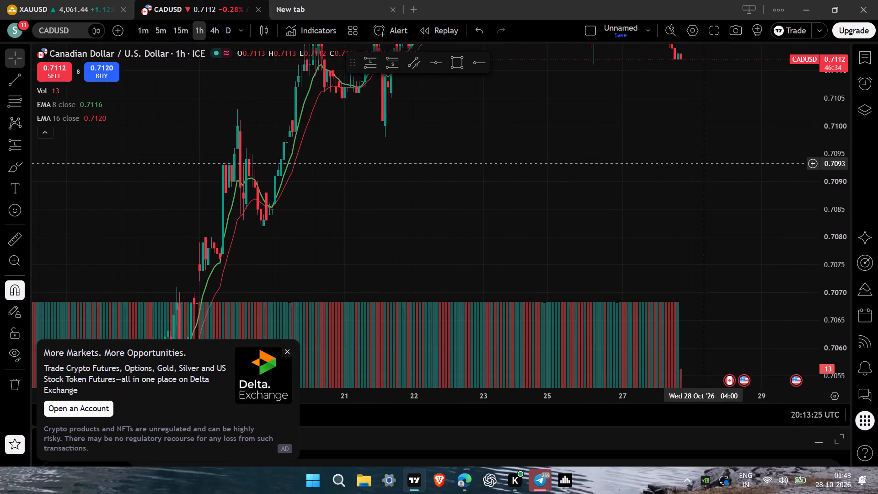
drag(704, 163, 627, 229)
drag(627, 229, 553, 283)
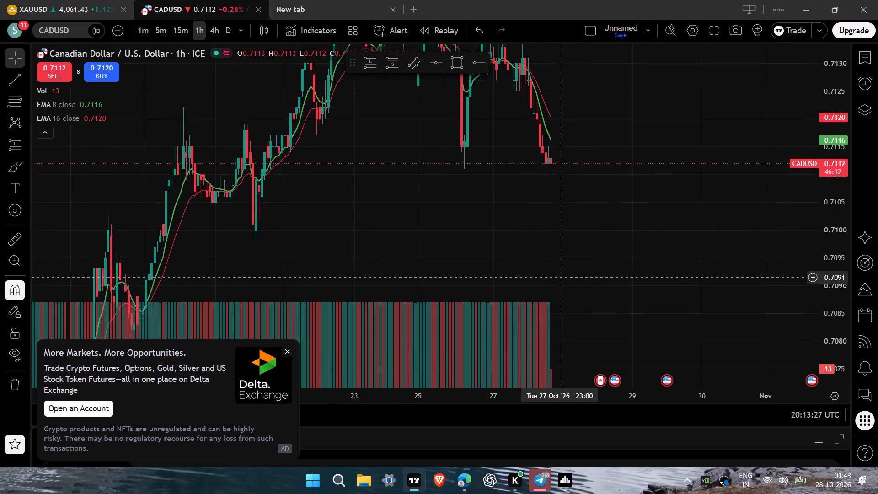
drag(553, 283, 542, 292)
drag(834, 137, 802, 217)
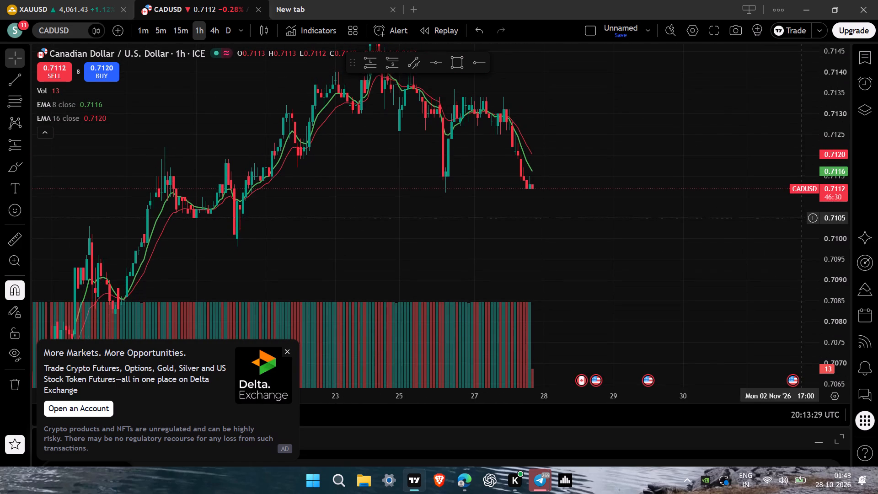
drag(685, 150, 736, 172)
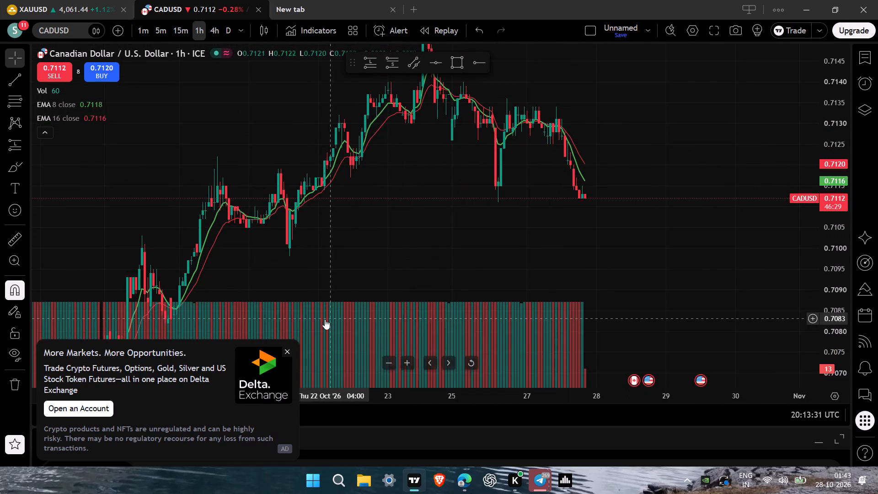
click(690, 347)
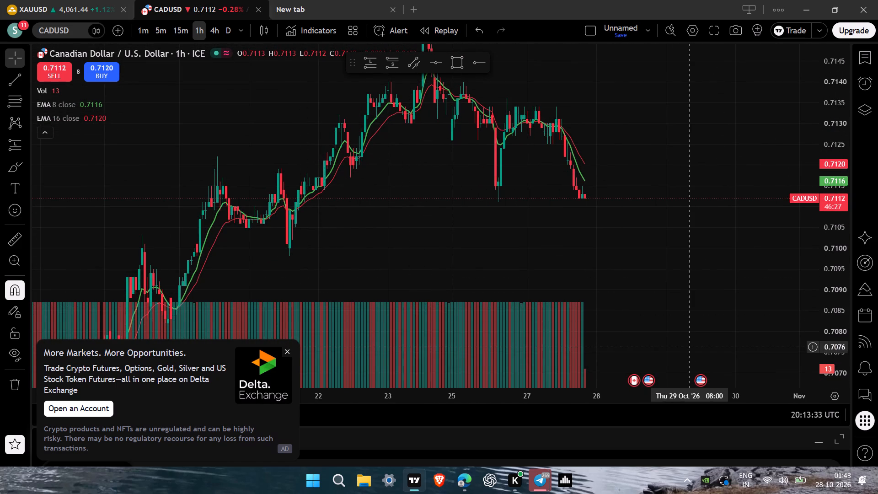
drag(828, 320, 834, 330)
click(744, 350)
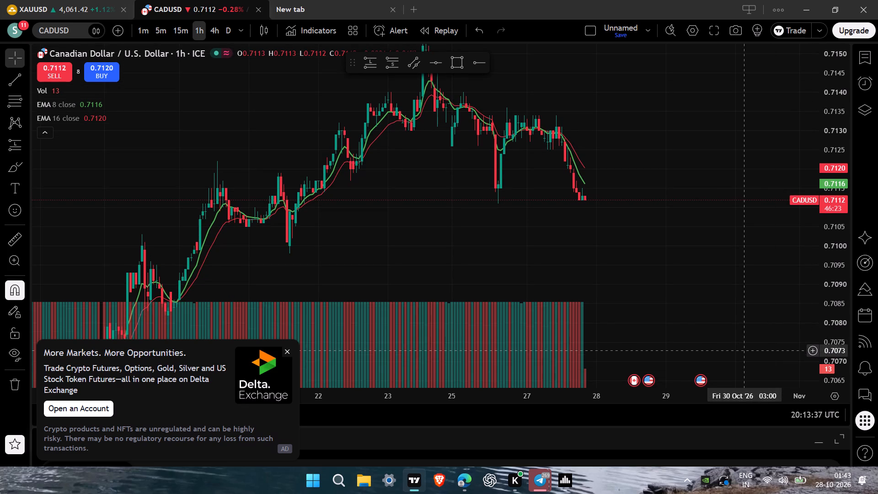
click(523, 316)
drag(523, 316, 523, 342)
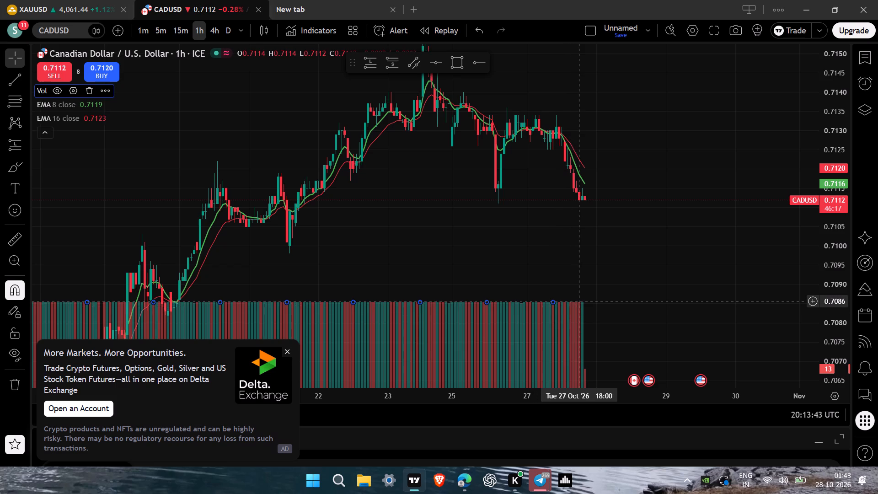
drag(579, 300, 576, 261)
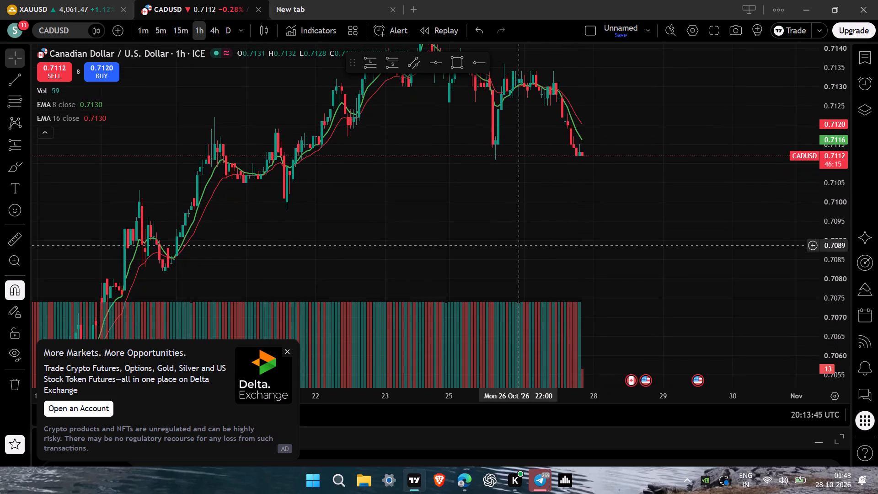
drag(519, 245, 504, 251)
Close the Delta Exchange advertisement covering the chart.
click(288, 352)
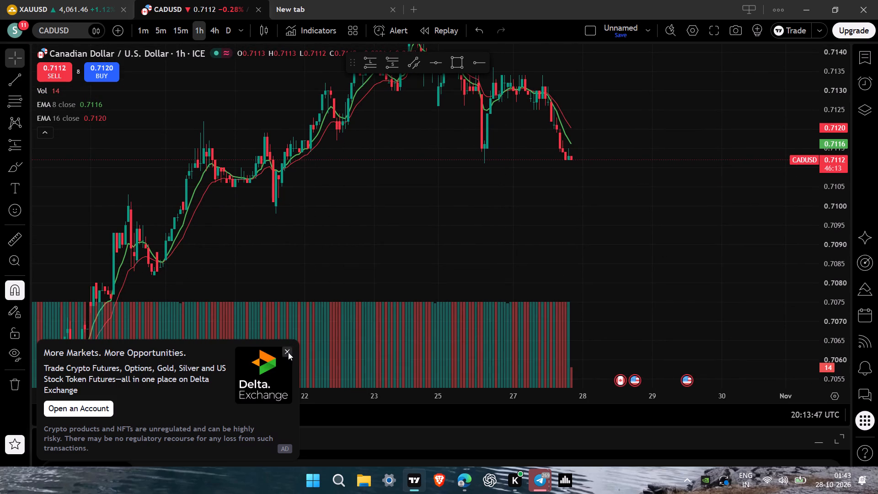
Compare the latest CADUSD drop with the October rally, select the volume indicator, and reset the chart view.
drag(668, 256, 609, 306)
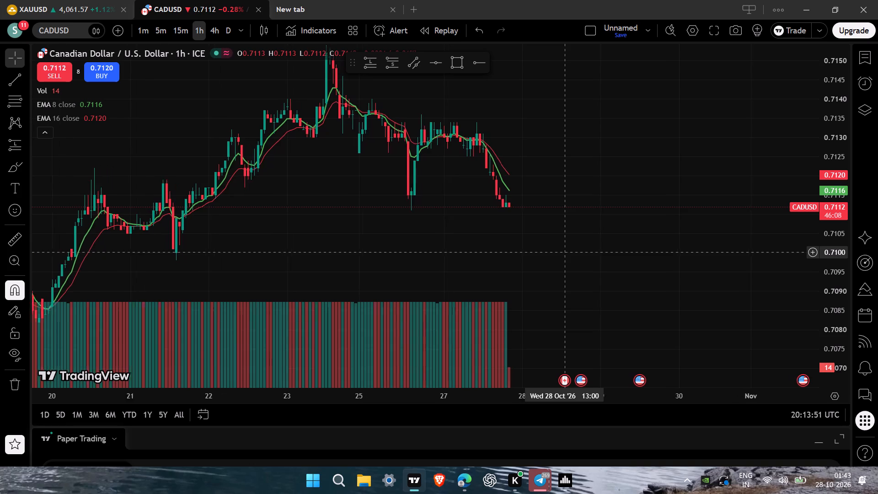
drag(565, 252, 638, 257)
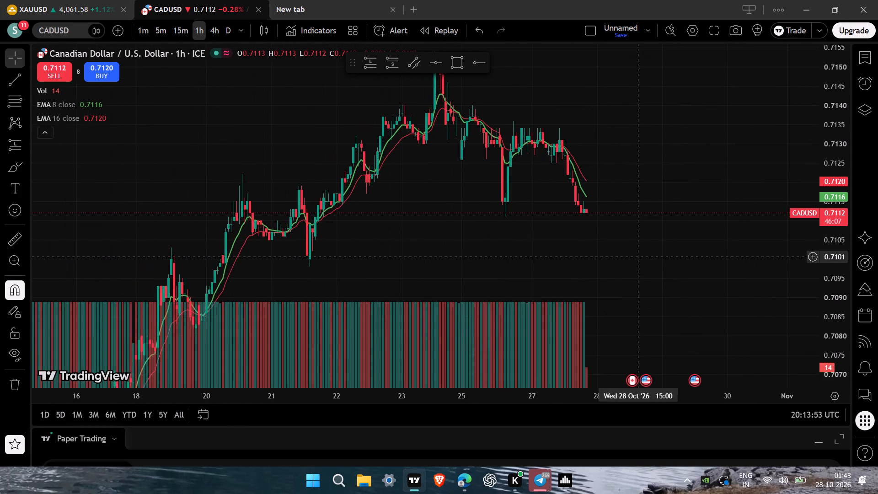
drag(638, 257, 575, 223)
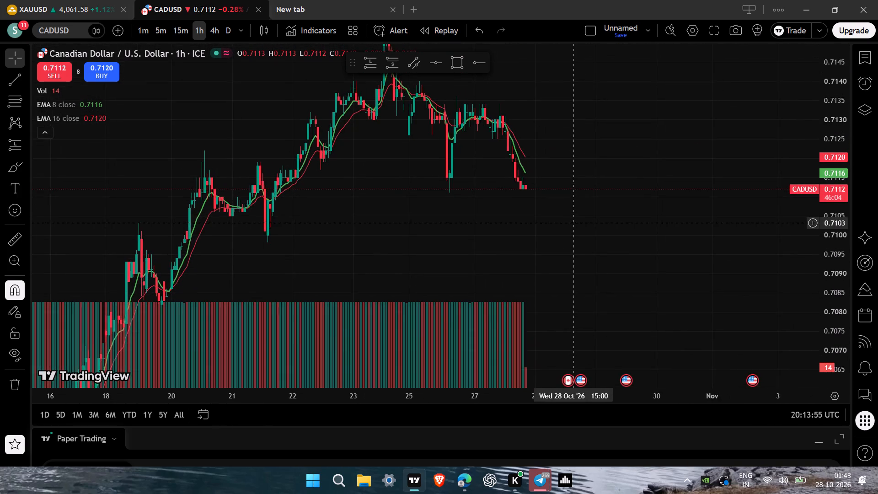
drag(575, 223, 573, 224)
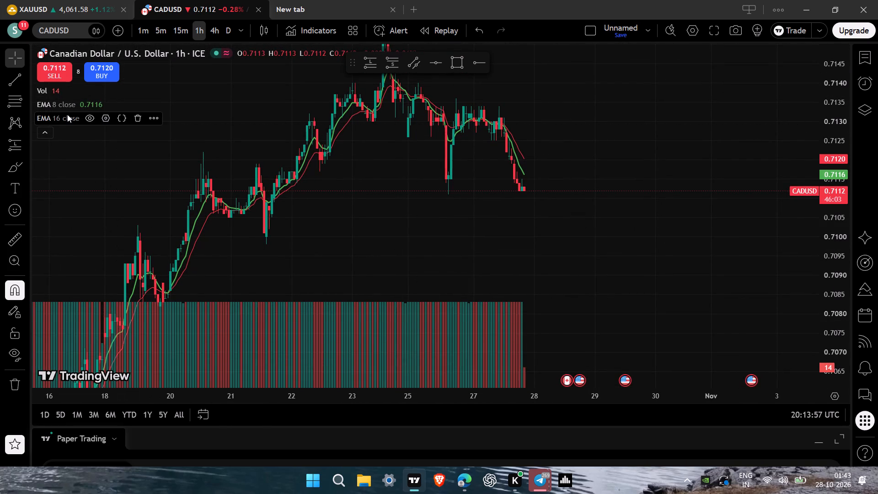
click(46, 92)
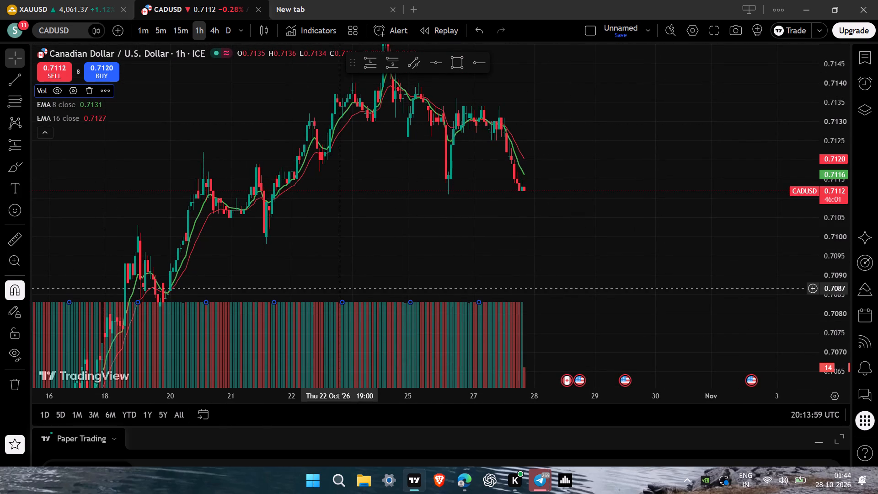
click(410, 311)
drag(838, 313, 840, 363)
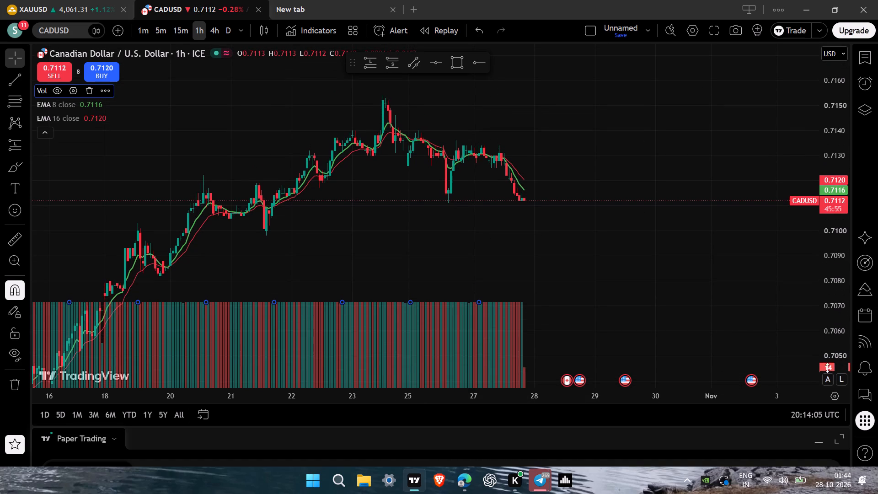
click(826, 366)
click(374, 330)
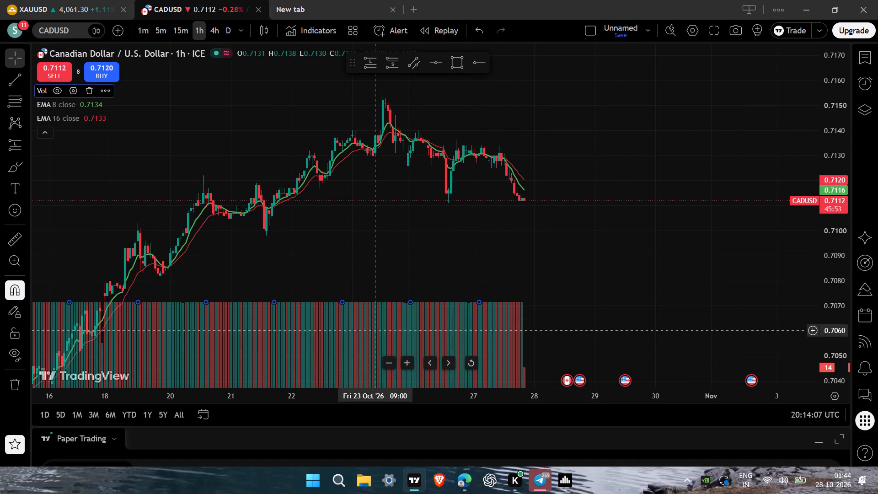
double_click(477, 363)
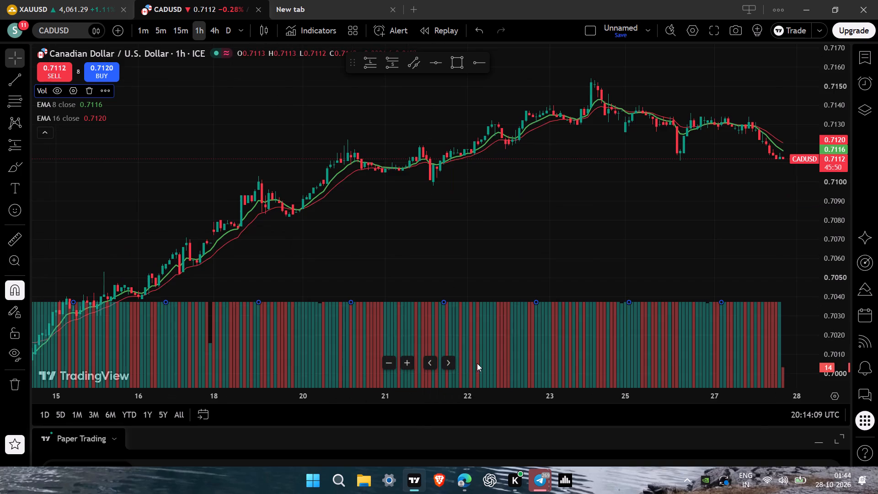
Examine the CADUSD 1-hour swings from 21 to 28 October, comparing the latest candles with the previous lows.
drag(583, 234, 300, 279)
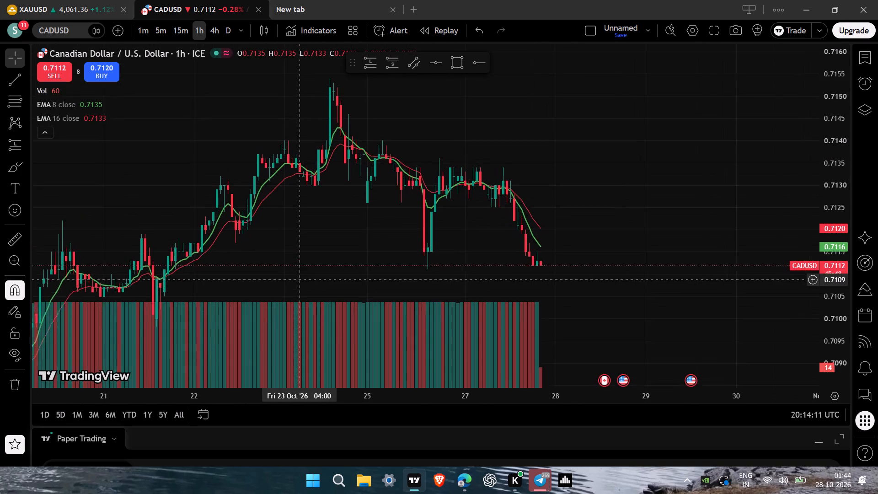
drag(559, 261, 521, 161)
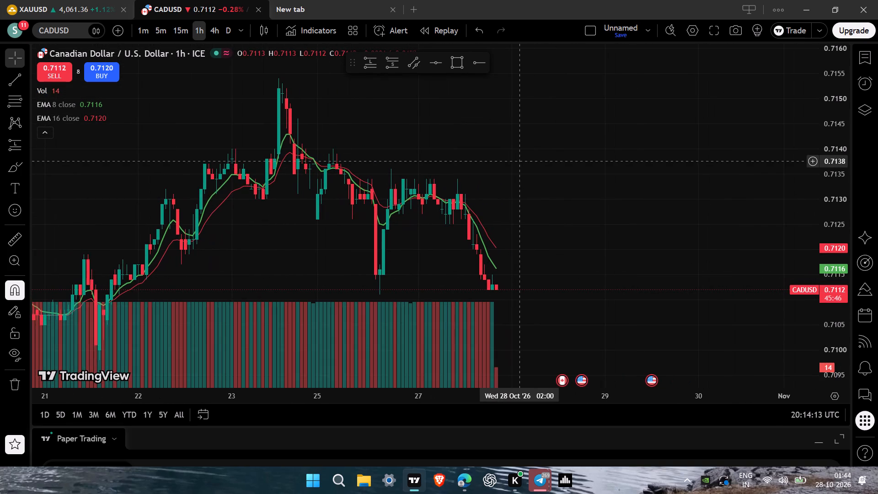
drag(624, 228, 641, 155)
drag(842, 203, 835, 227)
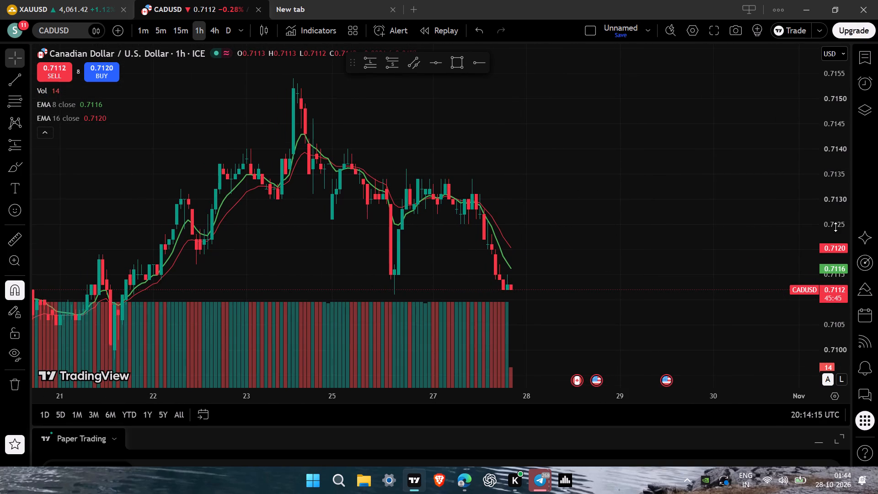
drag(835, 227, 830, 255)
drag(755, 256, 743, 204)
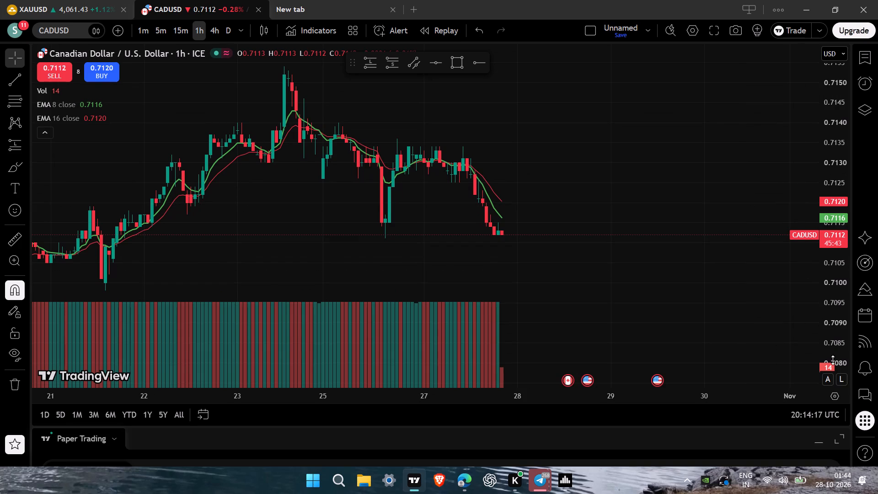
click(833, 360)
drag(454, 336, 463, 355)
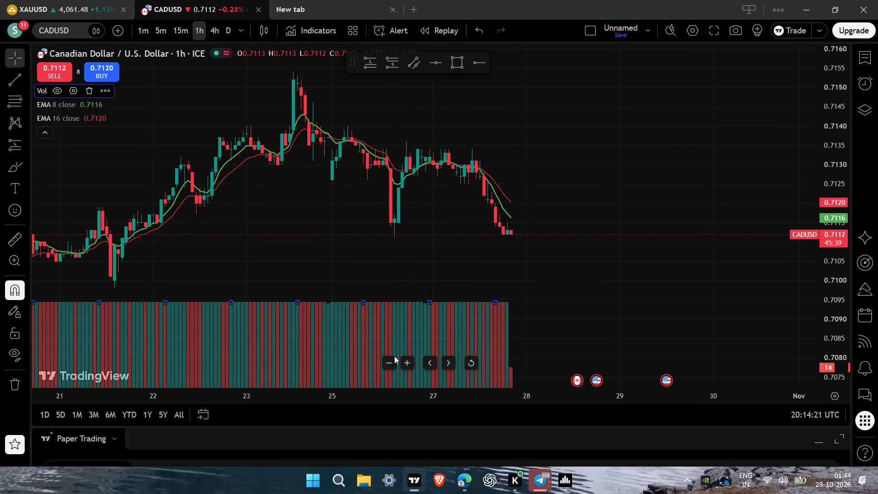
click(407, 363)
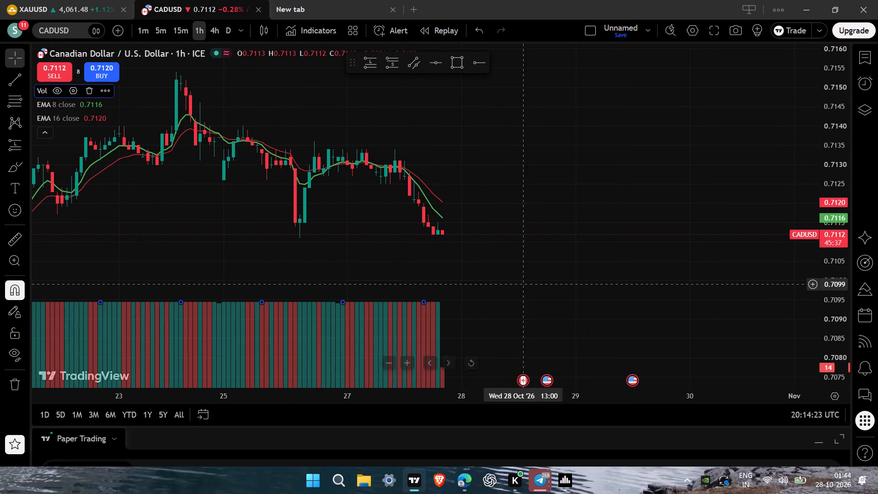
drag(532, 220, 536, 169)
drag(542, 231, 643, 279)
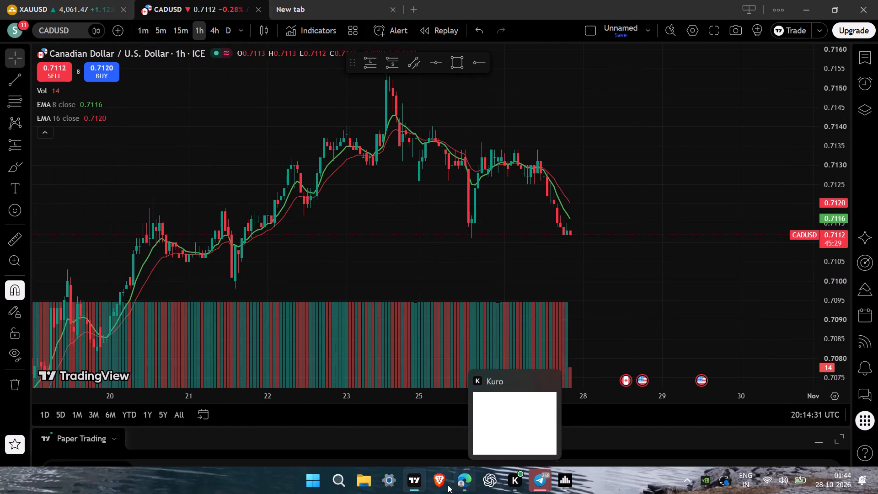
Switch to Microsoft Edge, search for "forex factory" in a new tab, open the Forex Factory site and close the search results.
click(464, 483)
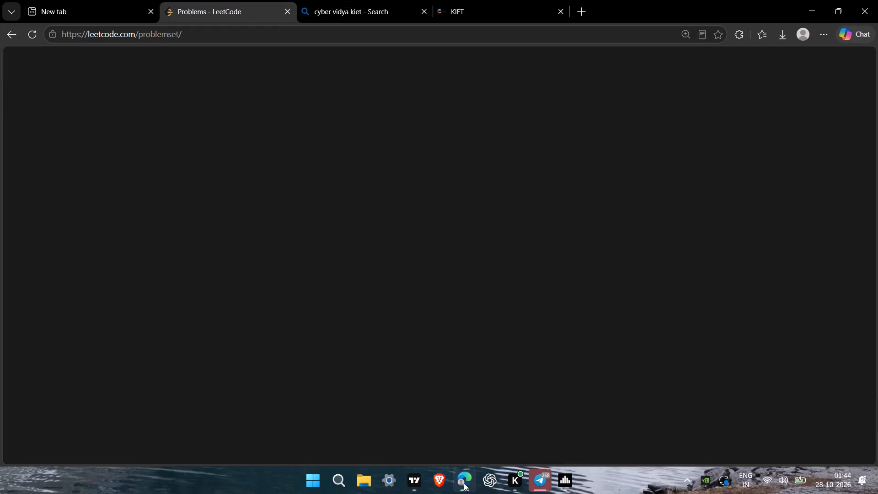
click(575, 10)
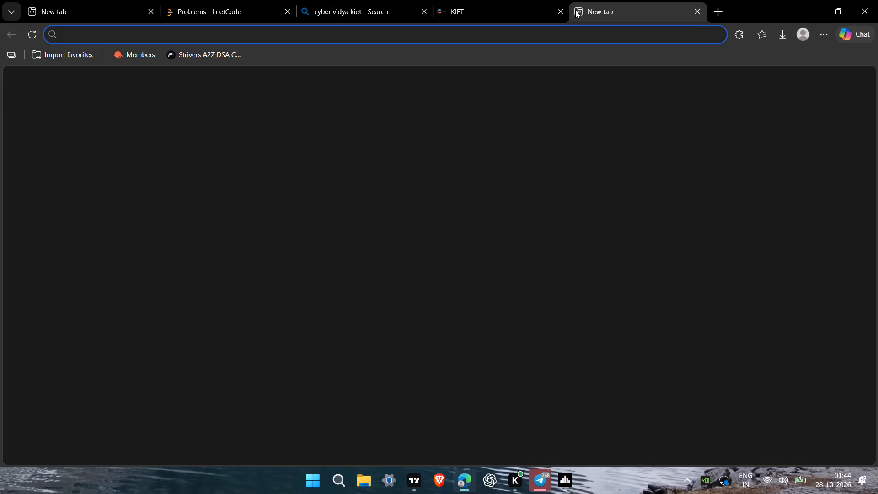
text(forex factory)
key(Return)
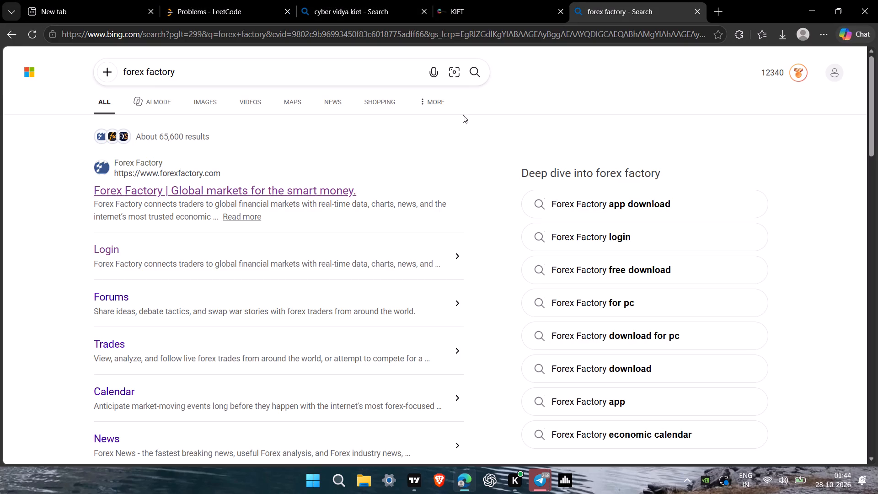
click(319, 180)
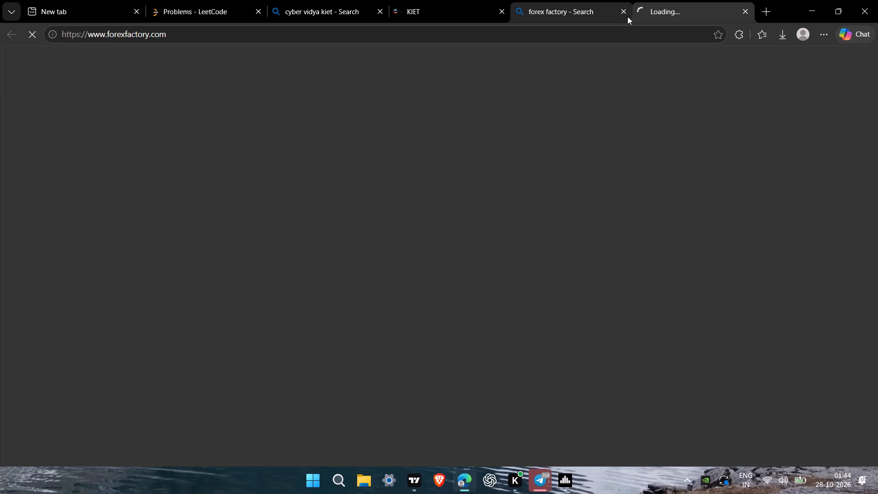
click(624, 14)
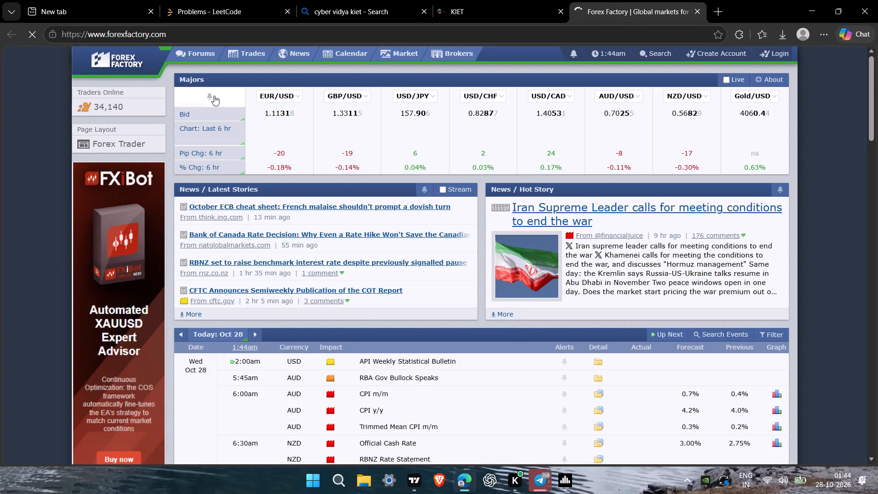
Read through Forex Factory's Oct 28 economic calendar, looking over the scheduled CAD and USD events.
scroll(321, 271, down, 1)
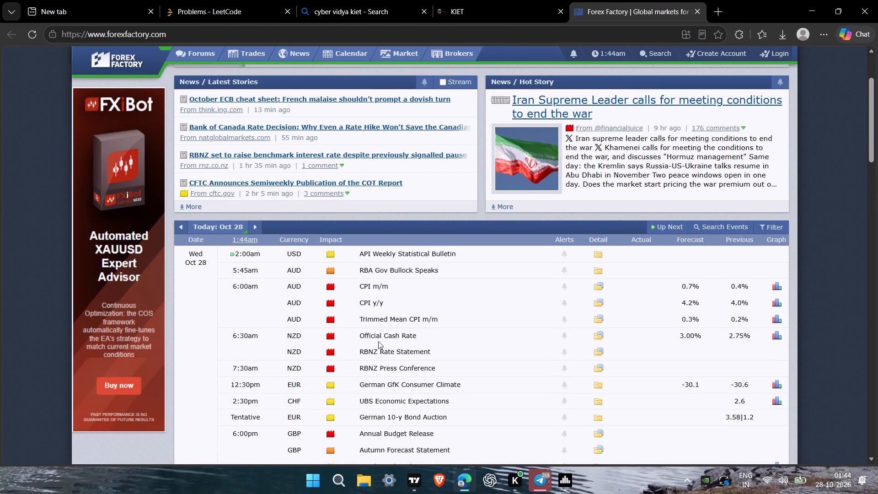
scroll(353, 365, down, 1)
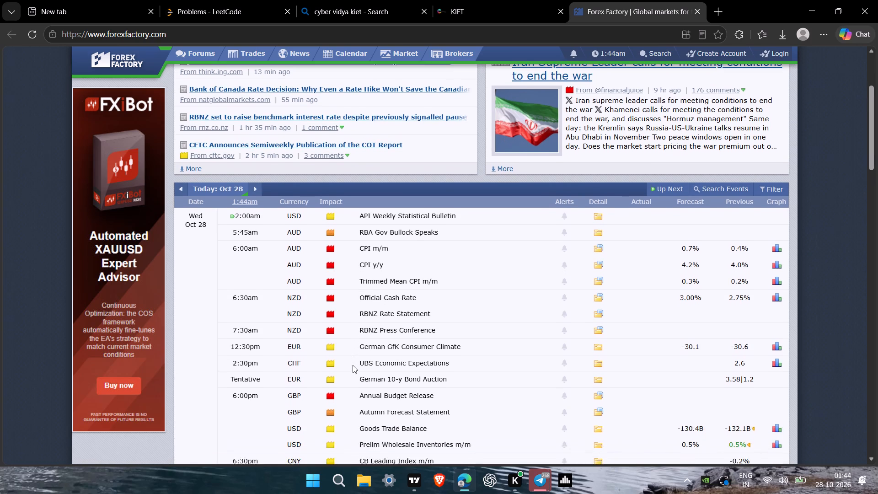
scroll(353, 365, down, 2)
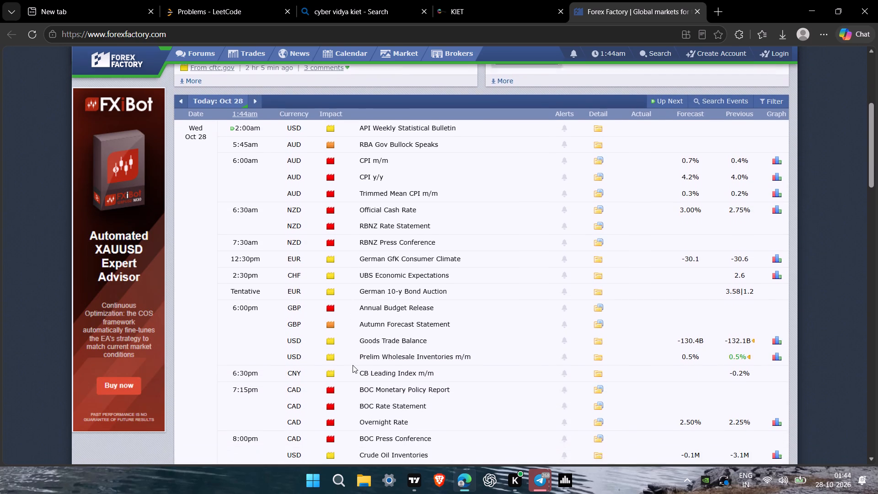
scroll(353, 365, down, 1)
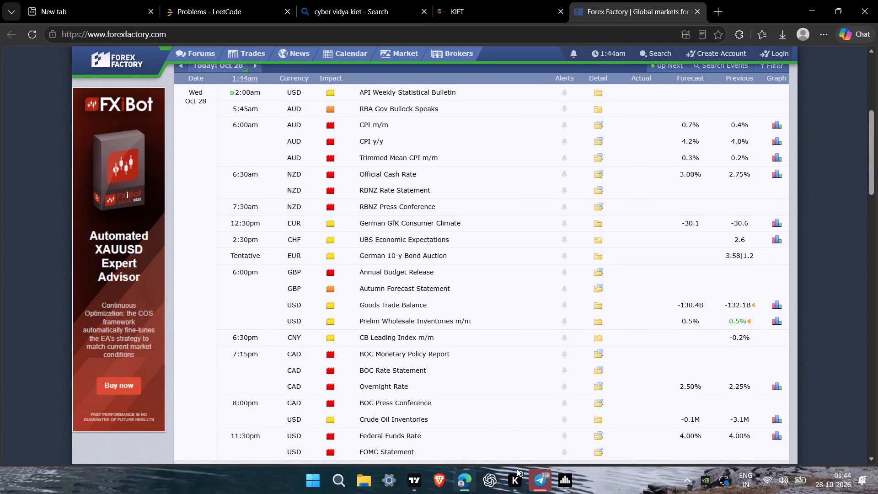
Switch back to the CADUSD 1-hour chart in TradingView.
click(418, 480)
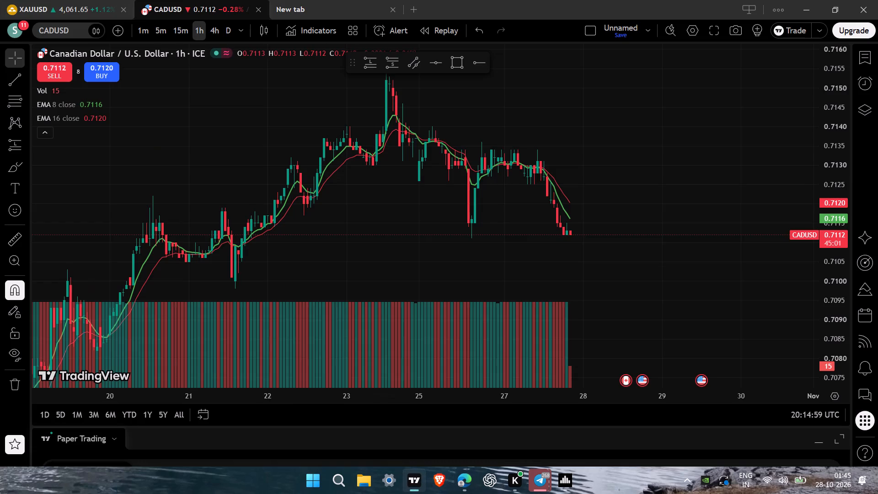
Search the forex symbols for AUD and load the AUDUSD chart in place of CADUSD.
click(74, 27)
key(BackSpace)
key(BackSpace)
key(BackSpace)
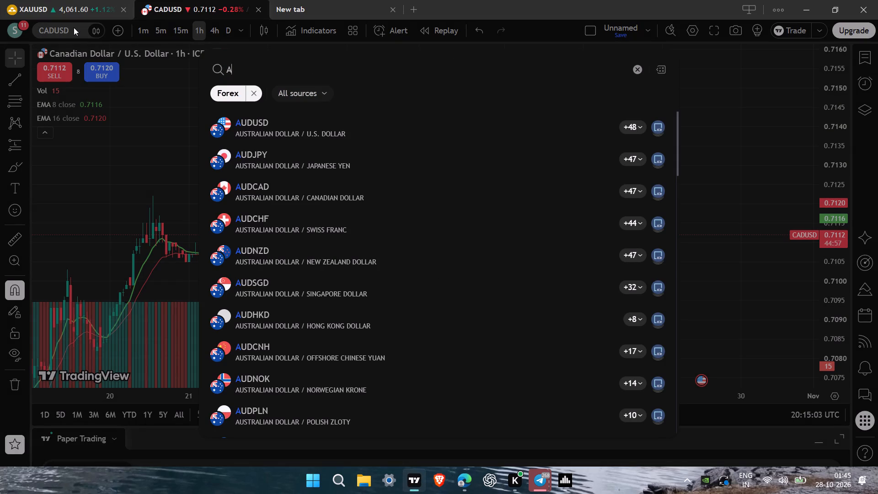
text(ud)
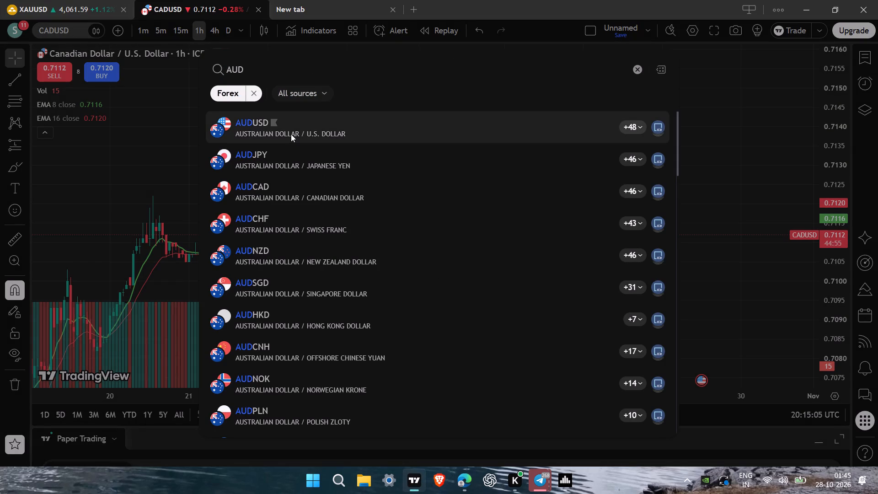
click(291, 134)
drag(533, 205, 420, 272)
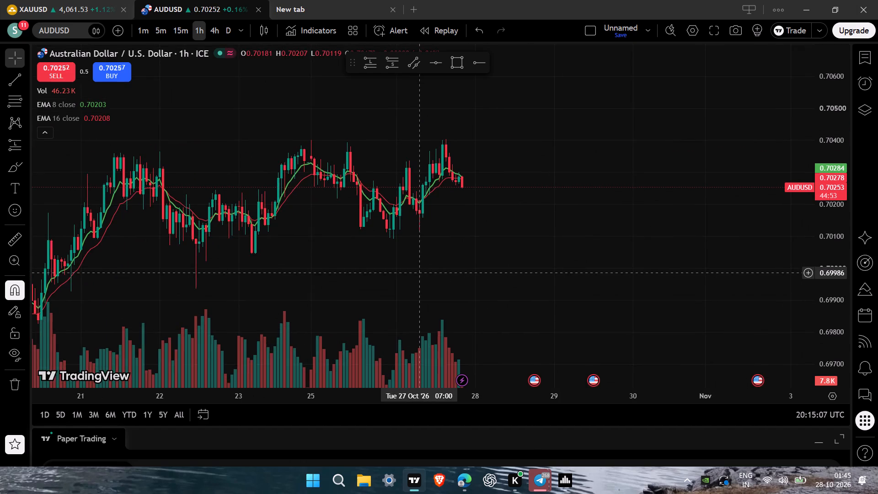
Switch AUDUSD to the daily timeframe and examine the major highs and lows from February to October.
click(224, 28)
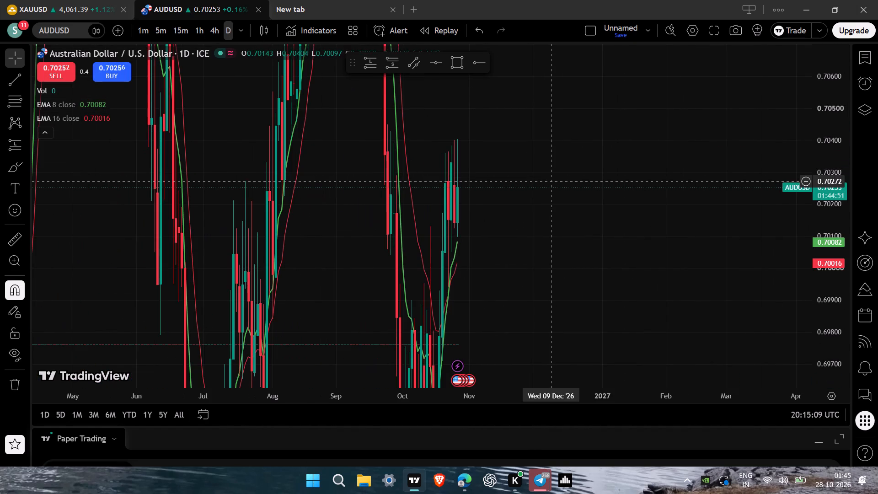
scroll(551, 181, right, 1)
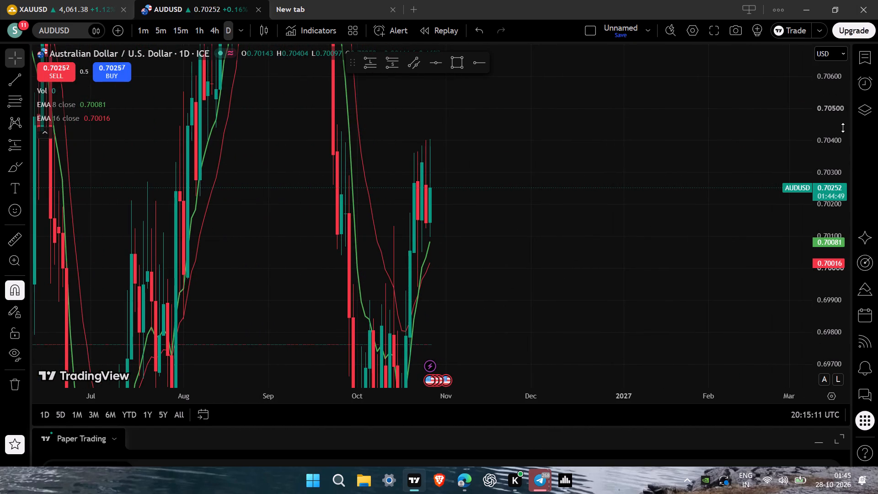
drag(843, 128, 773, 348)
drag(671, 274, 643, 298)
drag(636, 268, 663, 140)
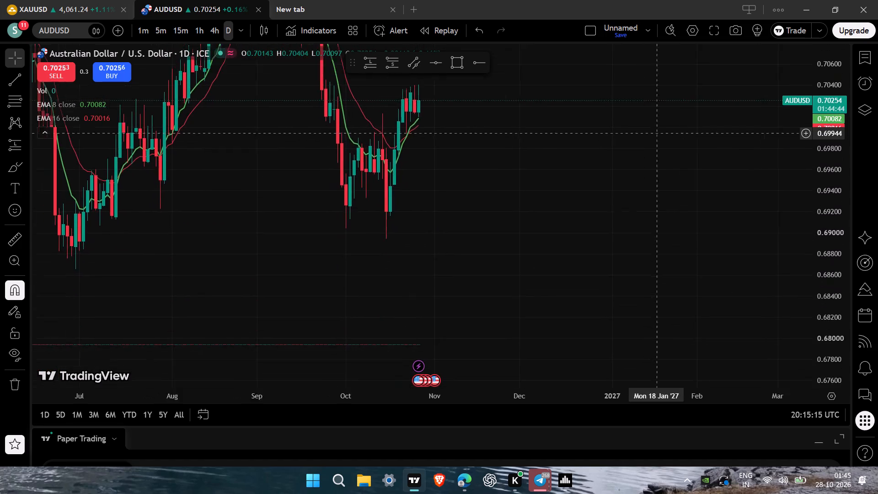
drag(663, 140, 720, 178)
scroll(720, 178, left, 1)
drag(654, 207, 654, 248)
drag(830, 131, 794, 212)
drag(684, 185, 745, 292)
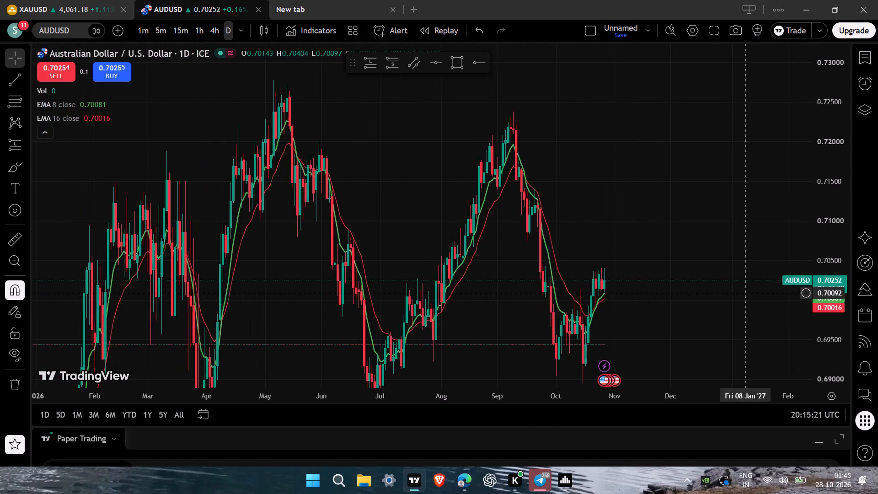
drag(745, 292, 693, 106)
drag(834, 99, 812, 257)
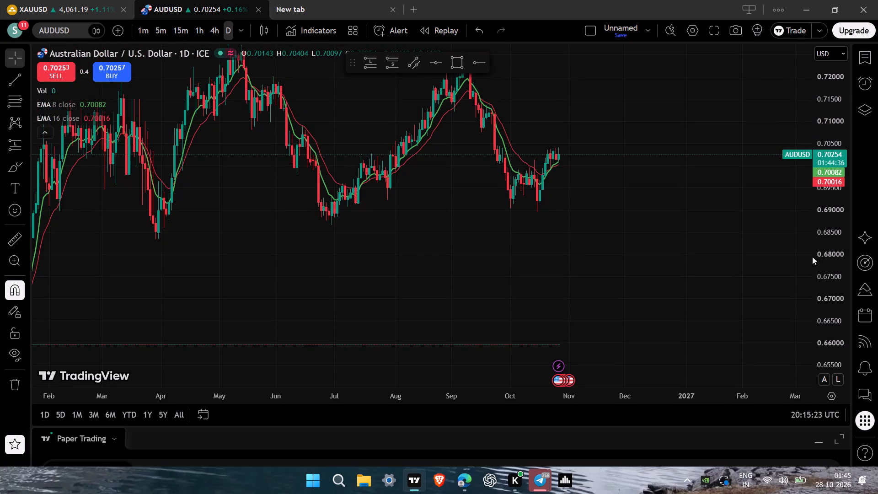
drag(600, 227, 641, 250)
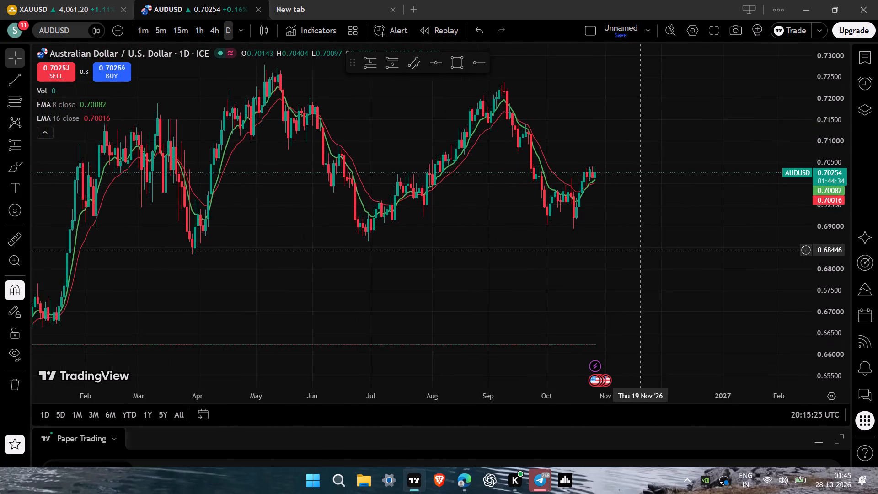
Examine the October AUDUSD daily candles against the September decline, the moving averages and the recent lows.
scroll(641, 250, right, 1)
drag(641, 250, 548, 281)
click(548, 281)
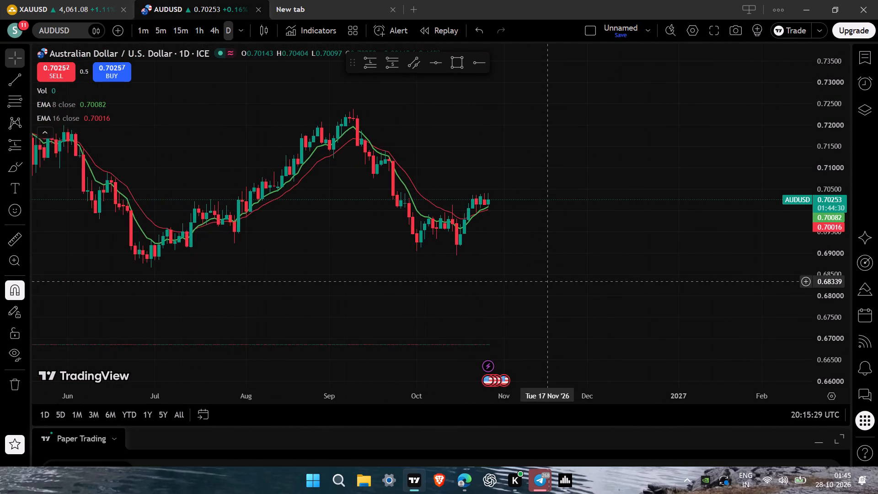
drag(840, 331, 760, 39)
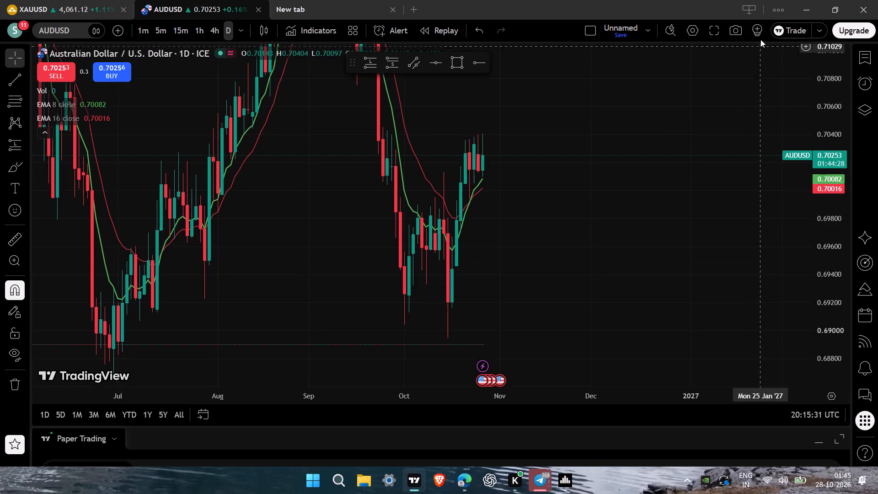
drag(760, 39, 761, 40)
drag(676, 173, 650, 253)
drag(828, 149, 827, 158)
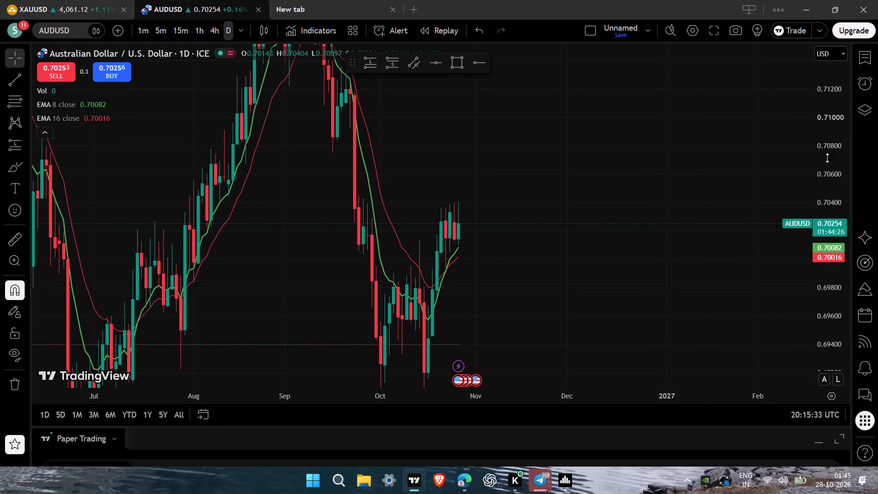
drag(827, 158, 812, 253)
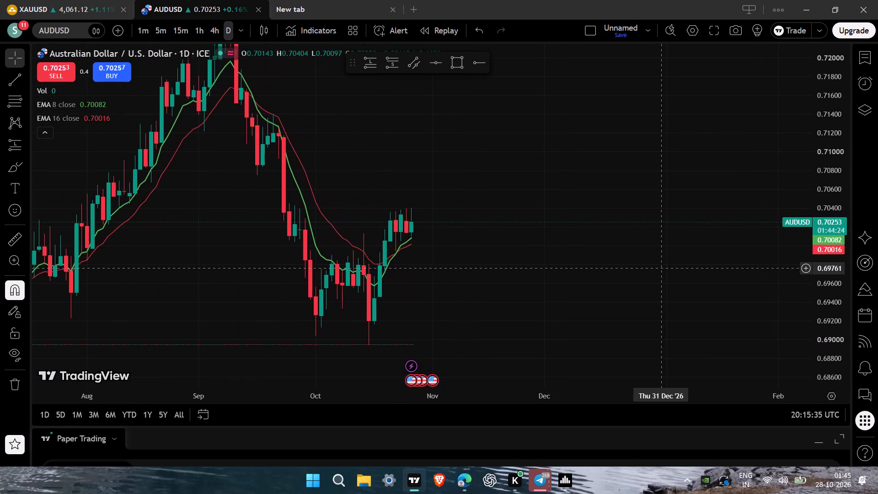
scroll(662, 268, left, 1)
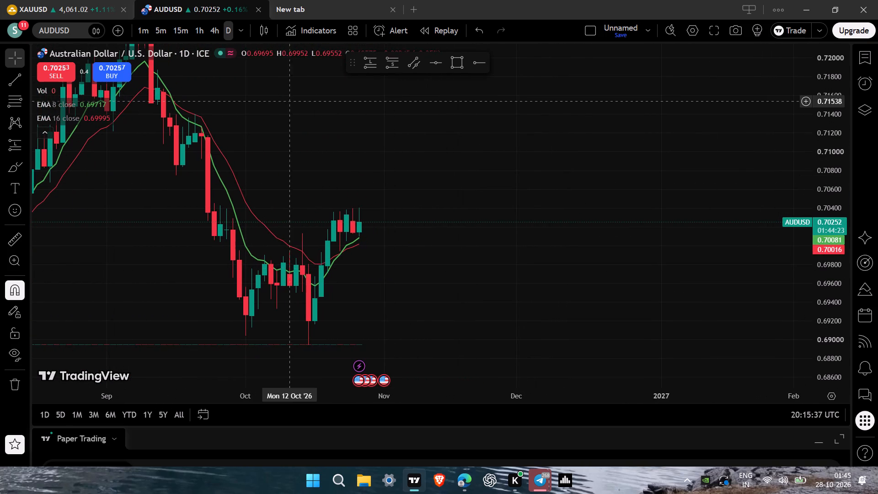
Prepare an AUDUSD buy limit order with its entry at about 0.70077, near the daily EMA 8.
click(125, 73)
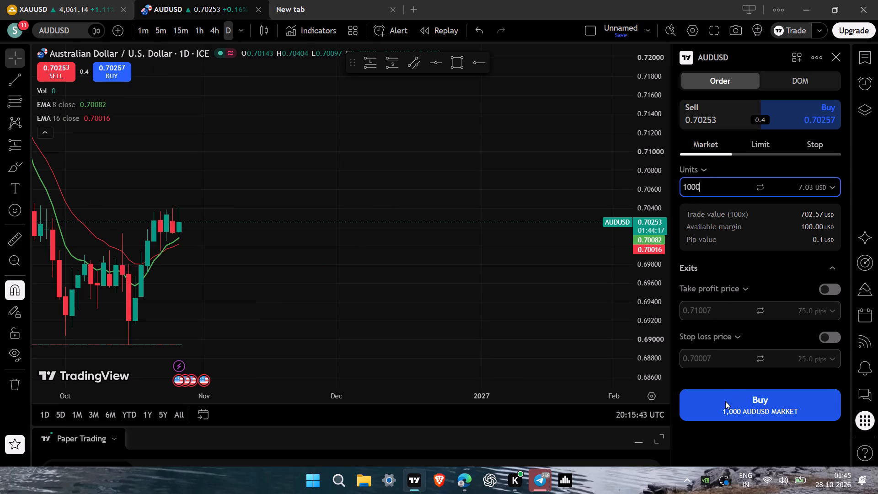
click(764, 141)
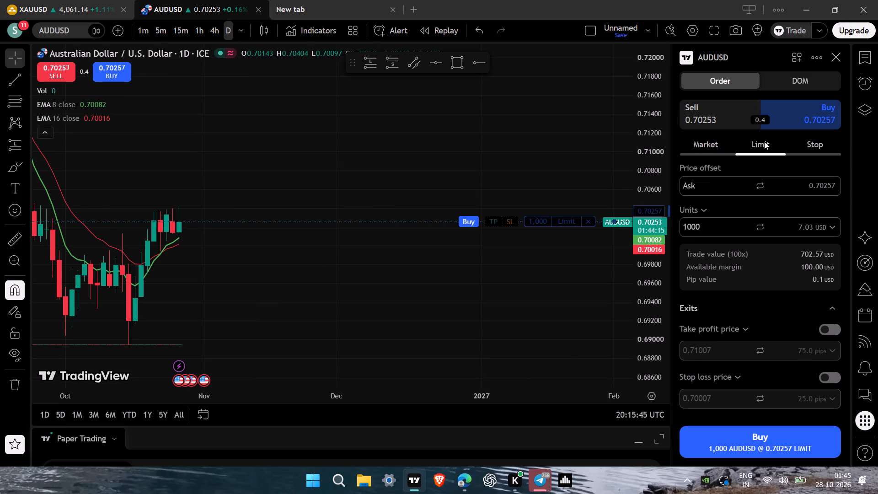
drag(551, 223, 544, 238)
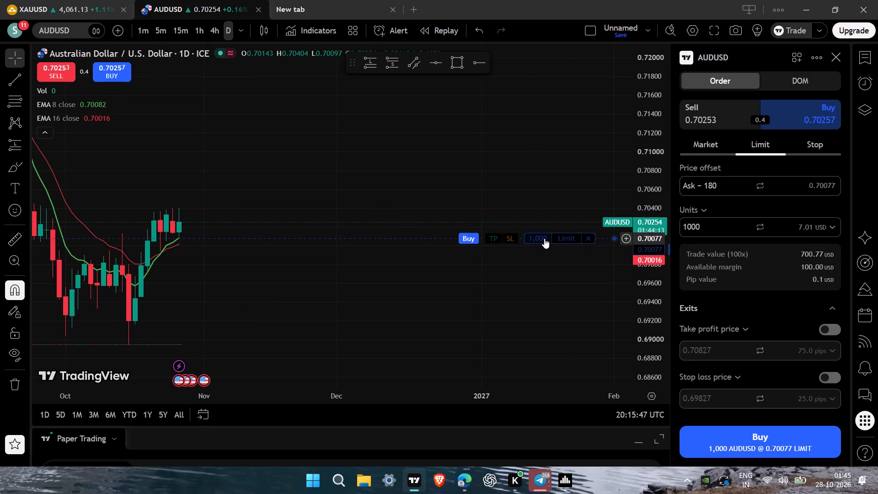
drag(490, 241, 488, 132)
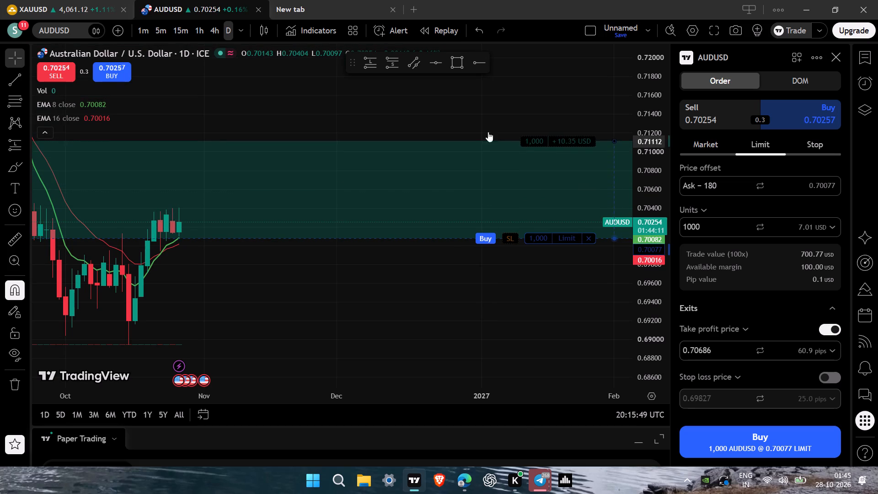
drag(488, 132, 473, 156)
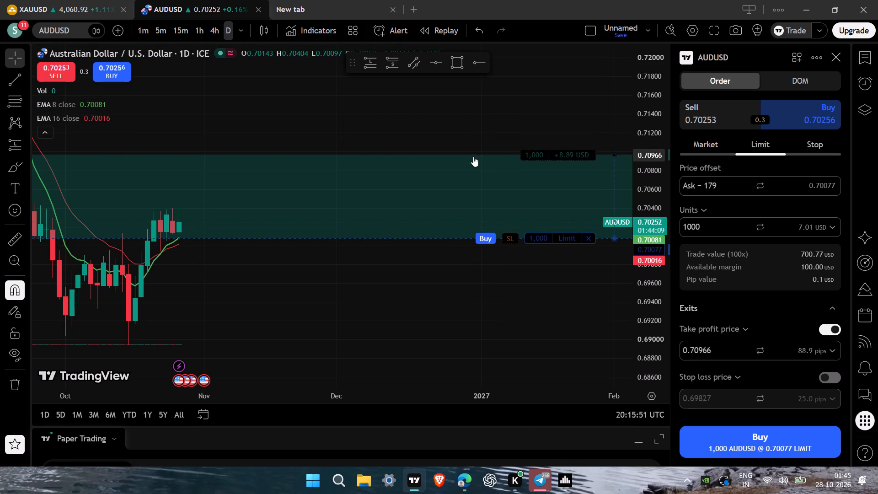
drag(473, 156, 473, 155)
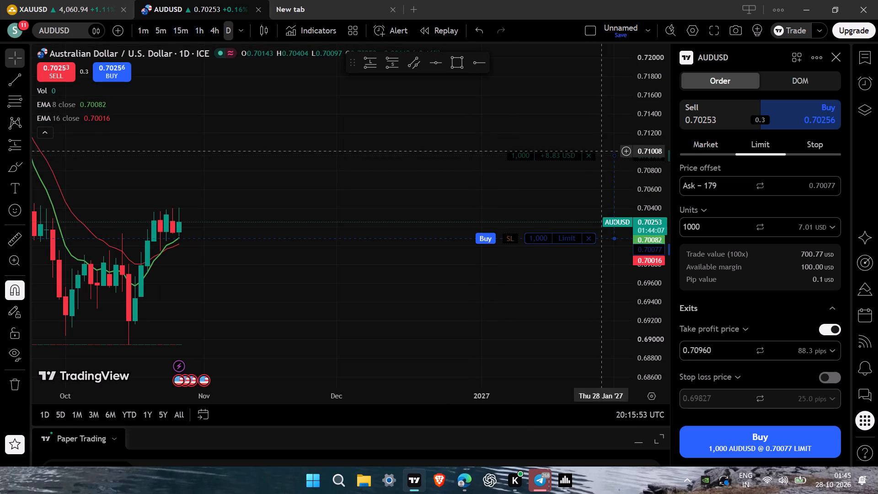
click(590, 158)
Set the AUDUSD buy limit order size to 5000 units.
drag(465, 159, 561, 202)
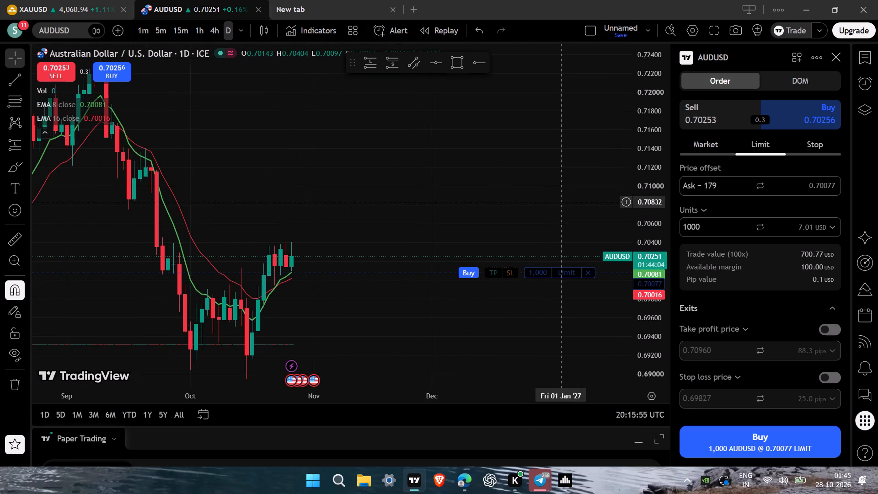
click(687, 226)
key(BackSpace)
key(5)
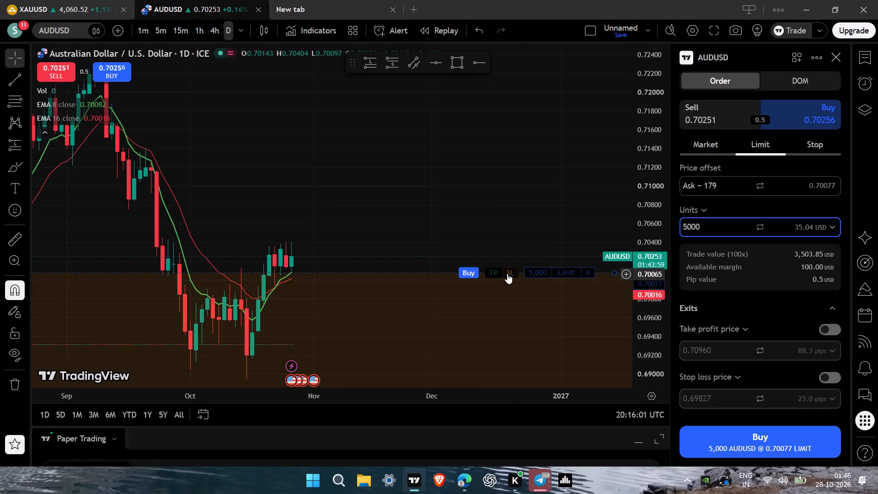
Attach a stop loss at 0.69882 and a take profit at 0.71033 to the AUDUSD buy limit order.
drag(509, 274, 507, 295)
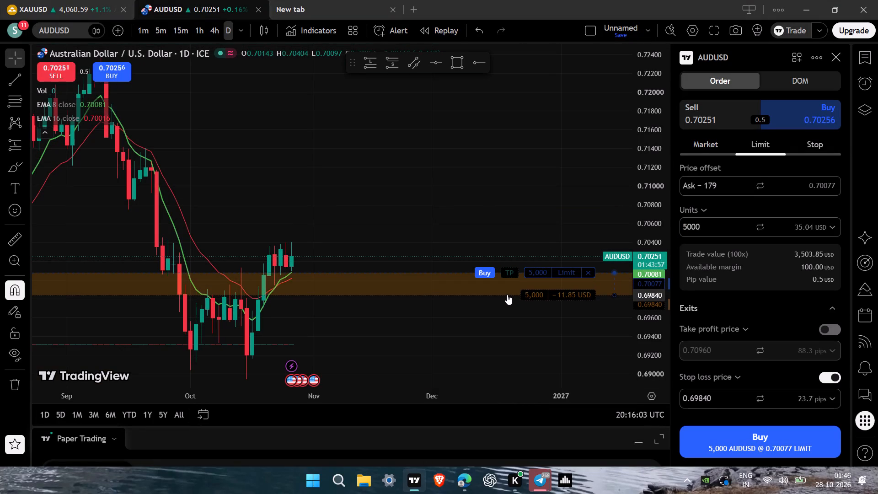
drag(507, 295, 507, 290)
drag(509, 274, 524, 180)
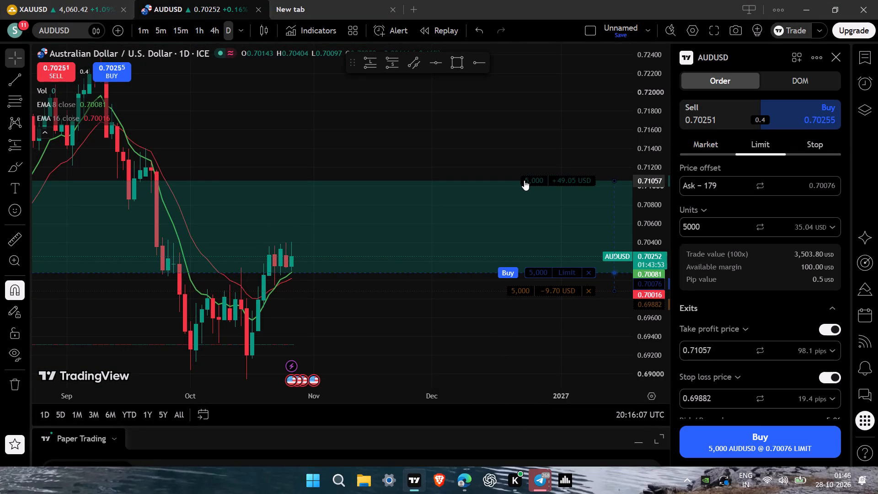
drag(524, 180, 524, 183)
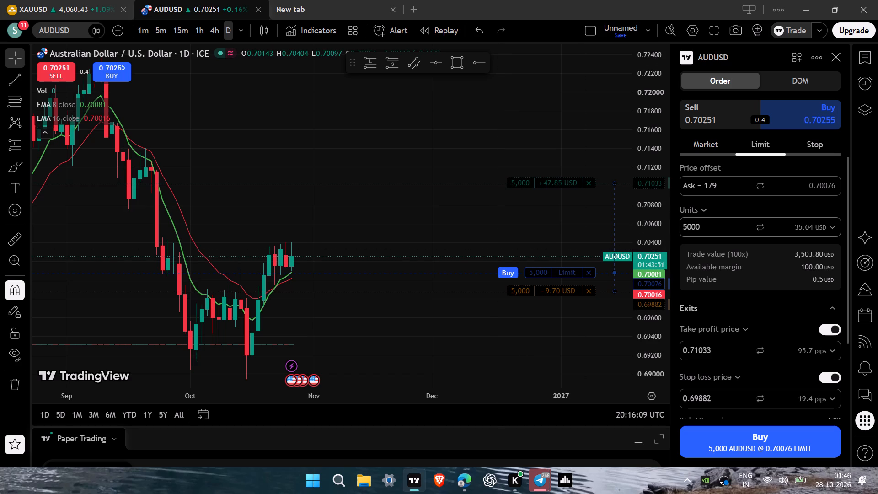
Set the AUDUSD buy limit order size to 2500 units.
click(688, 229)
key(BackSpace)
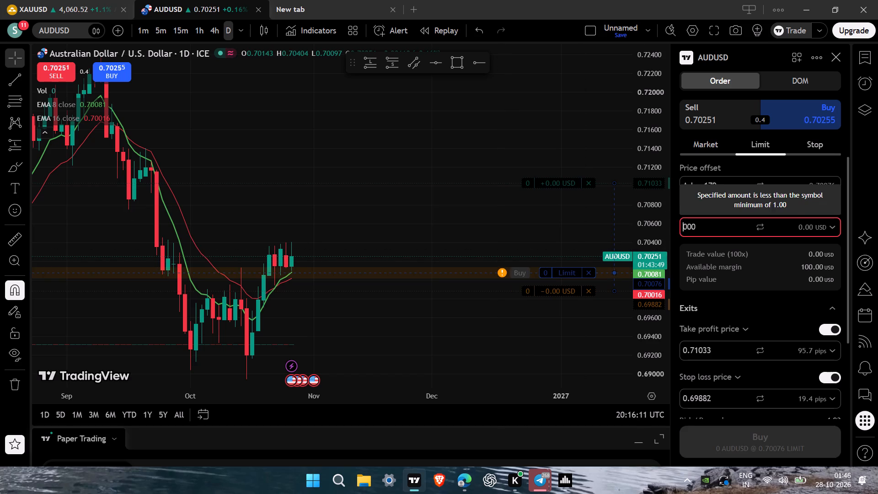
text(25)
key(Right)
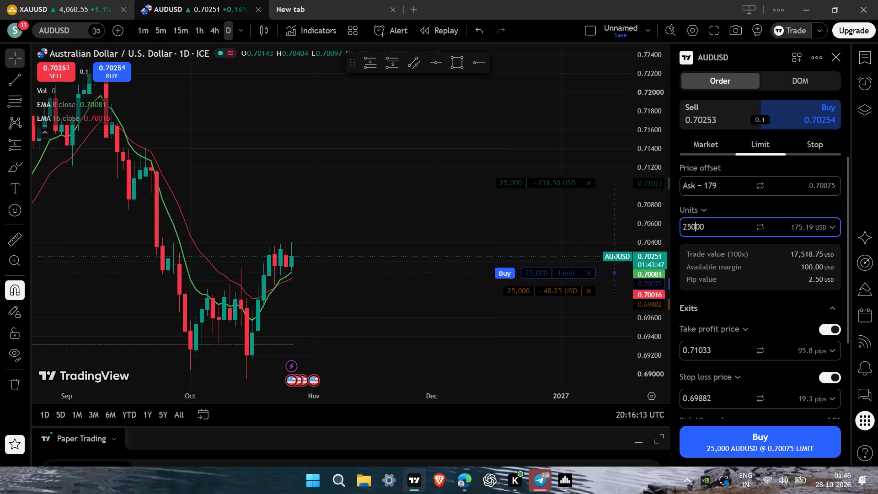
key(BackSpace)
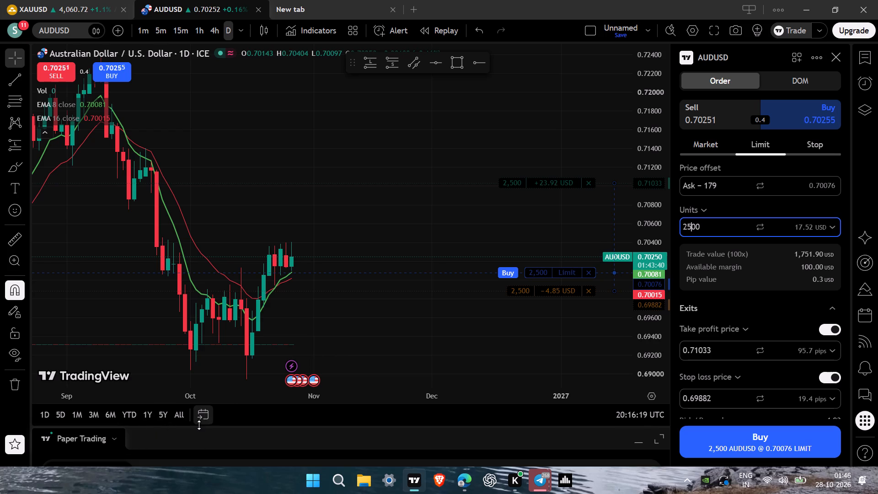
Enlarge the Paper Trading area enough to show the account's equity and margin summary.
drag(200, 427, 219, 402)
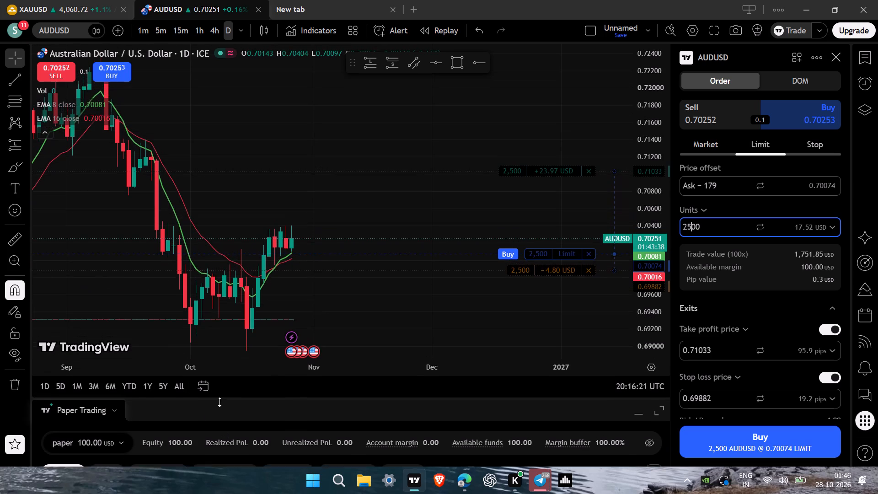
drag(219, 402, 216, 413)
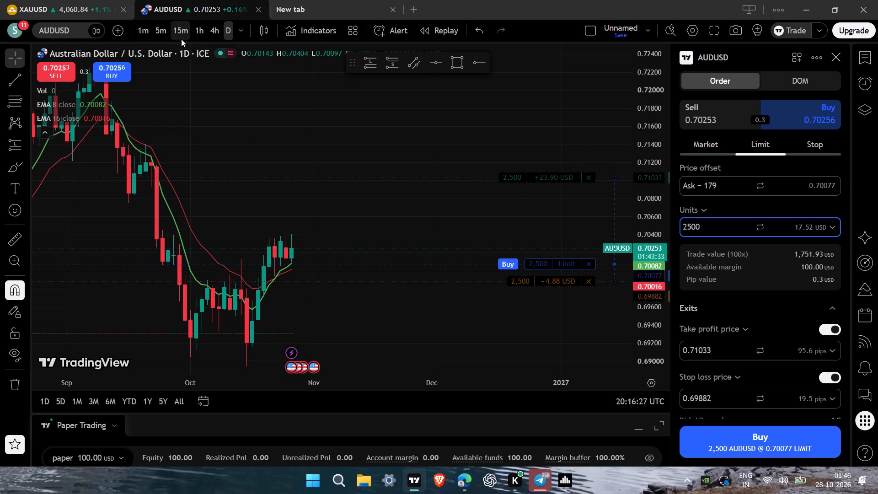
Switch AUDUSD to the 1-hour timeframe and examine the draft entry and stop loss levels against the recent swing lows.
click(201, 30)
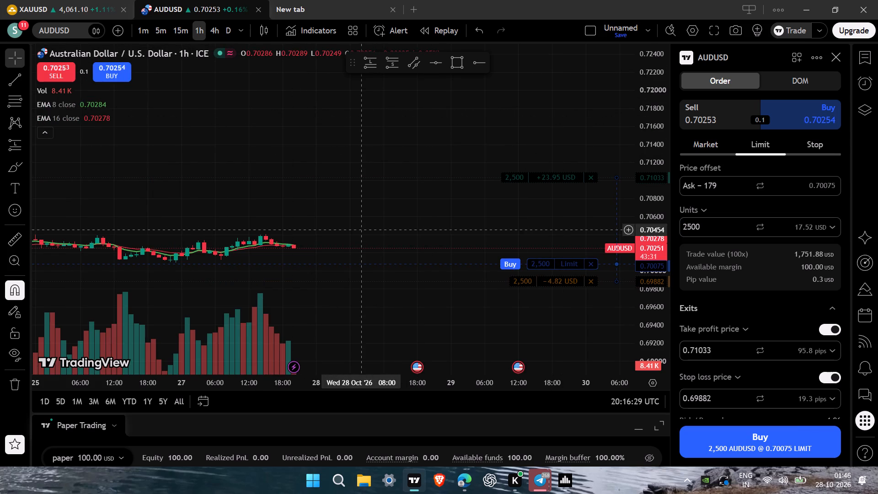
click(380, 352)
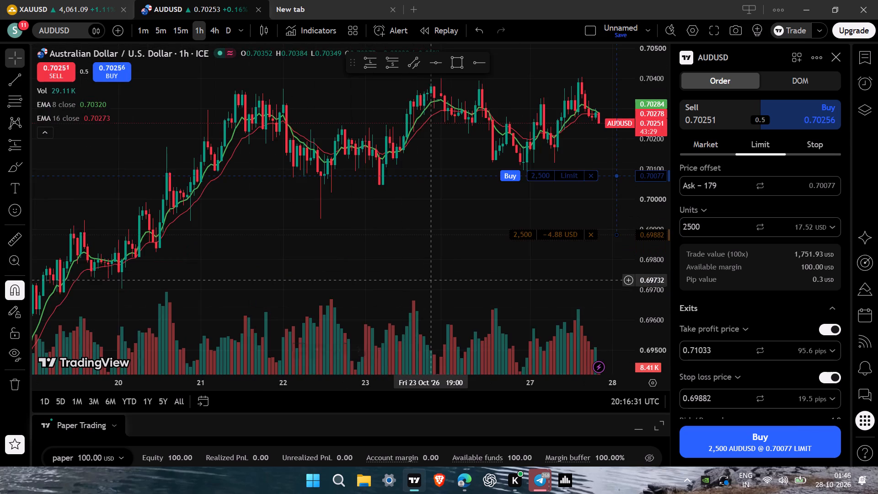
drag(432, 280, 354, 267)
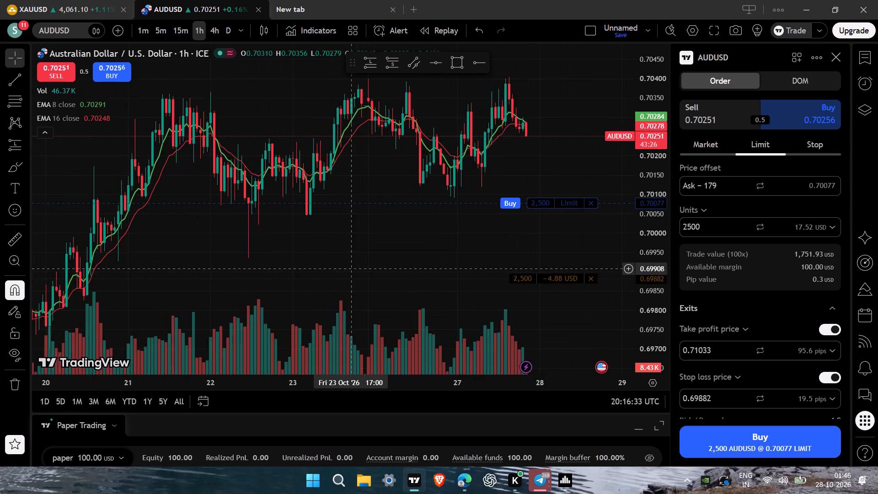
drag(354, 267, 373, 258)
drag(660, 154, 645, 194)
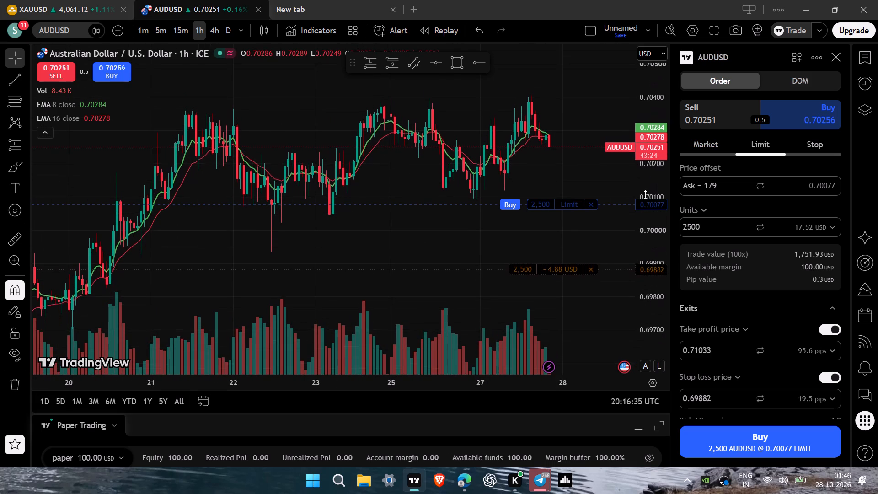
drag(645, 194, 636, 212)
drag(592, 236, 524, 223)
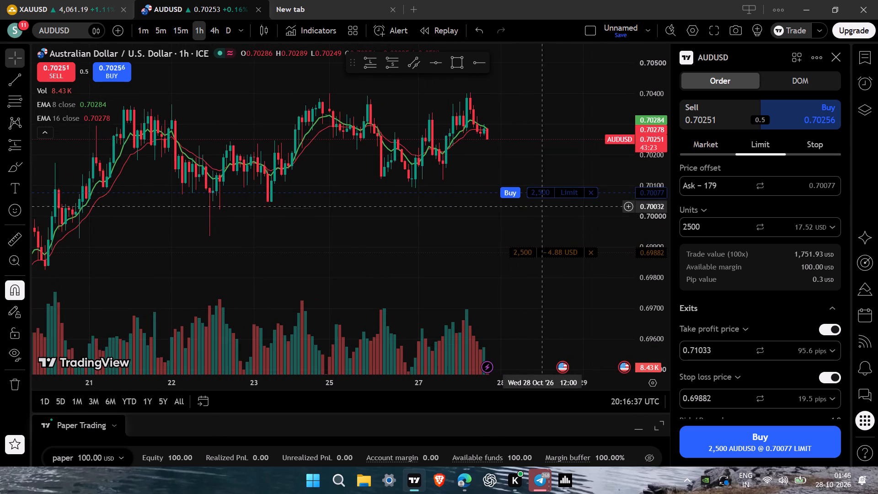
Lower the draft AUDUSD buy limit entry to 0.70039 and place the 2500-unit order.
drag(555, 194, 553, 204)
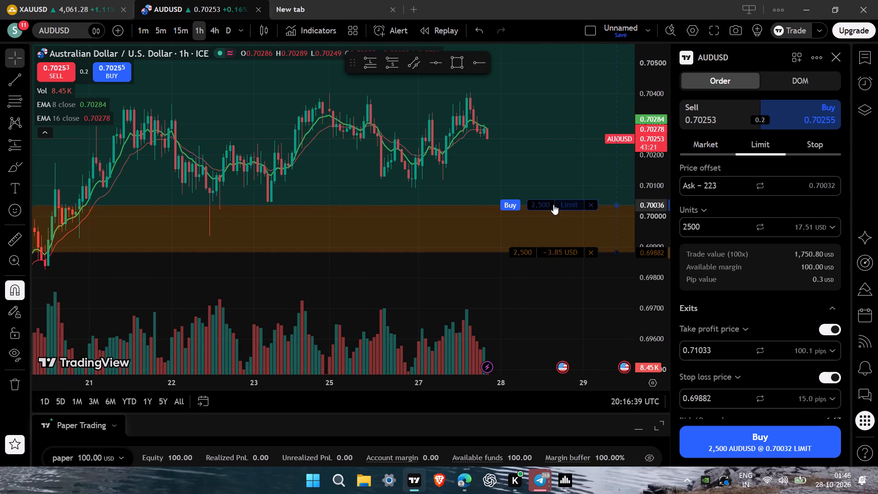
drag(553, 204, 558, 204)
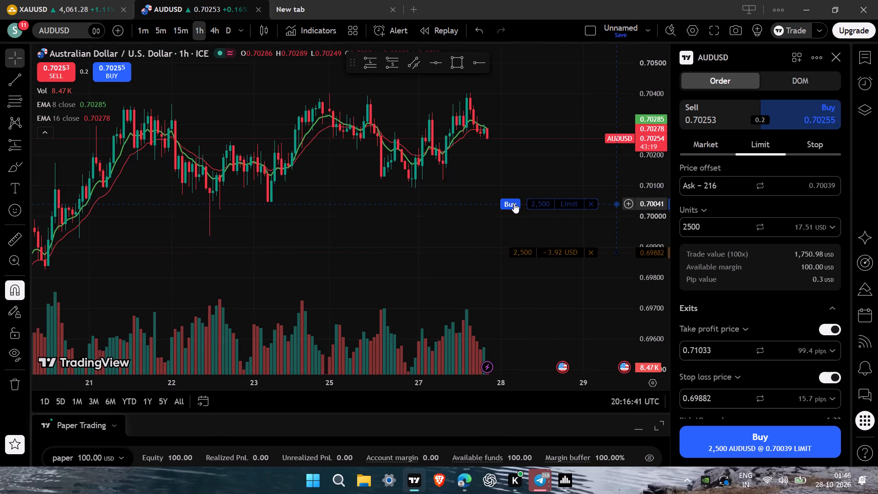
click(514, 203)
Remove the stop loss from the AUDUSD buy limit order and confirm the modification.
click(593, 253)
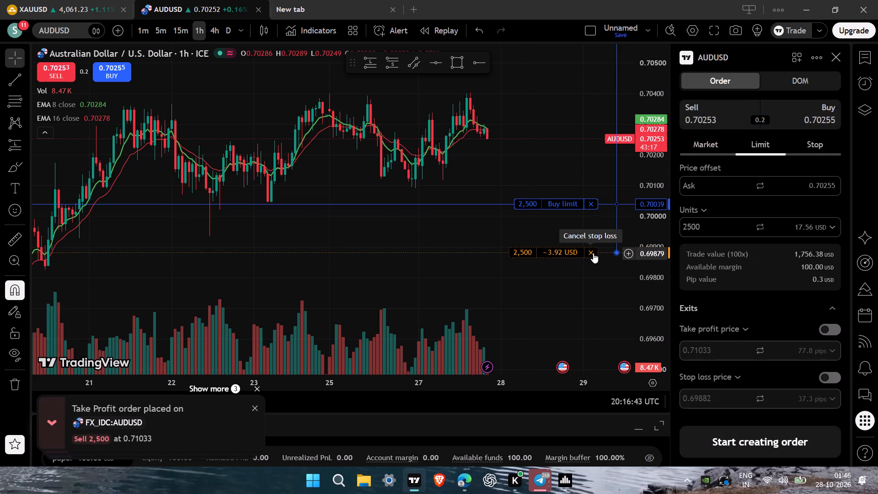
drag(496, 247, 531, 268)
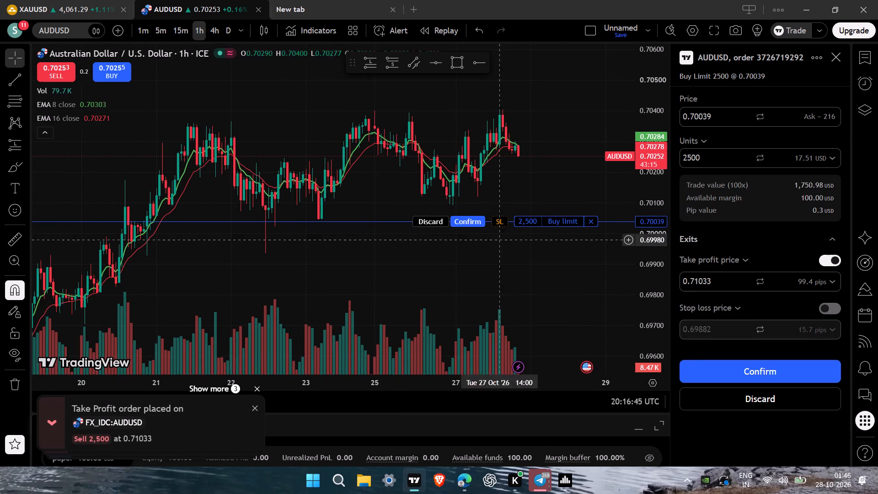
click(476, 223)
Examine the AUDUSD 1-hour price action against the buy limit entry and the take profit level.
drag(541, 264, 507, 316)
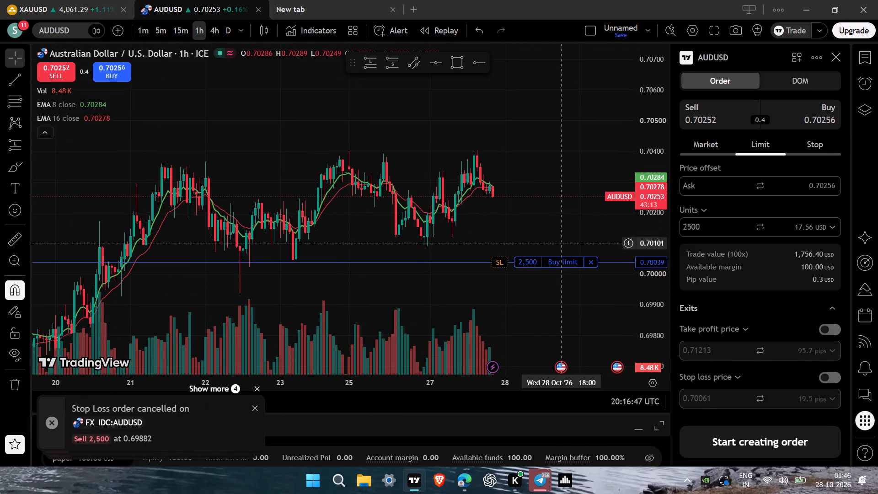
drag(557, 197, 496, 306)
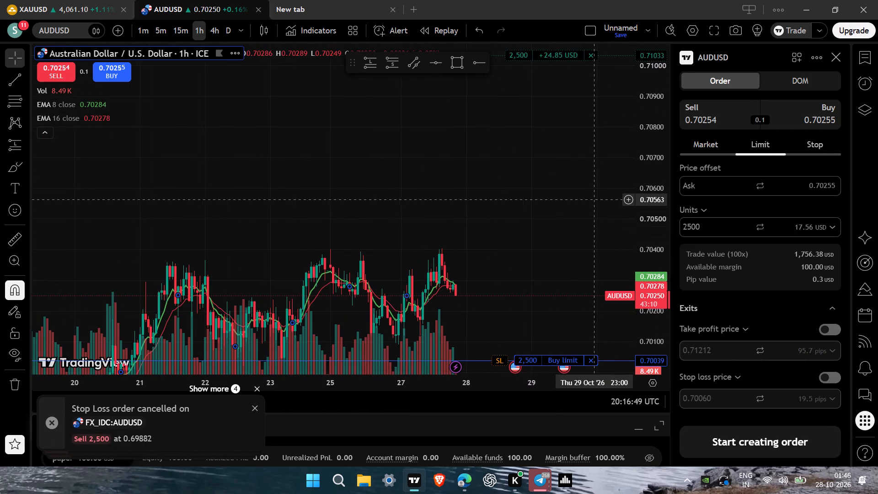
drag(662, 115, 628, 217)
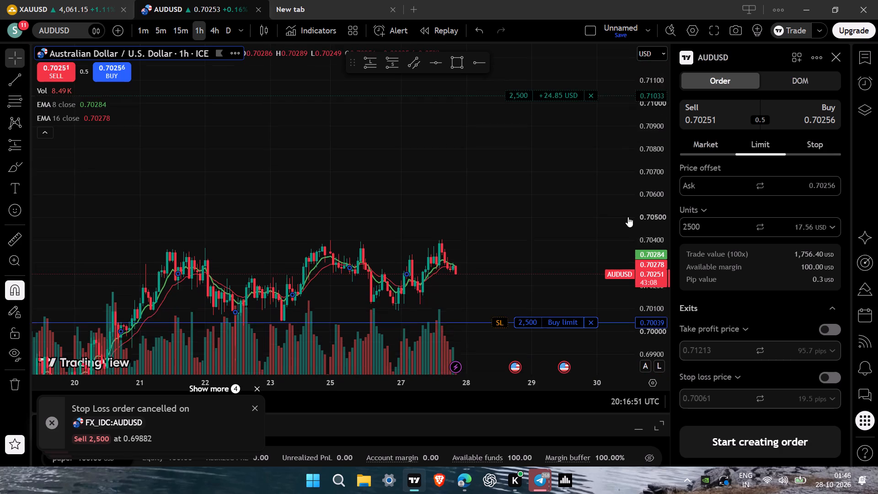
drag(628, 217, 626, 220)
drag(161, 189, 407, 225)
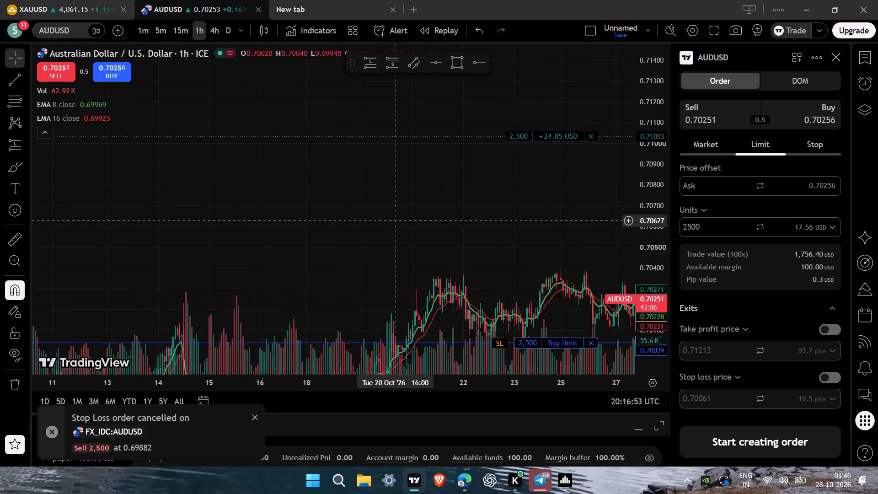
drag(407, 225, 438, 236)
drag(377, 229, 463, 229)
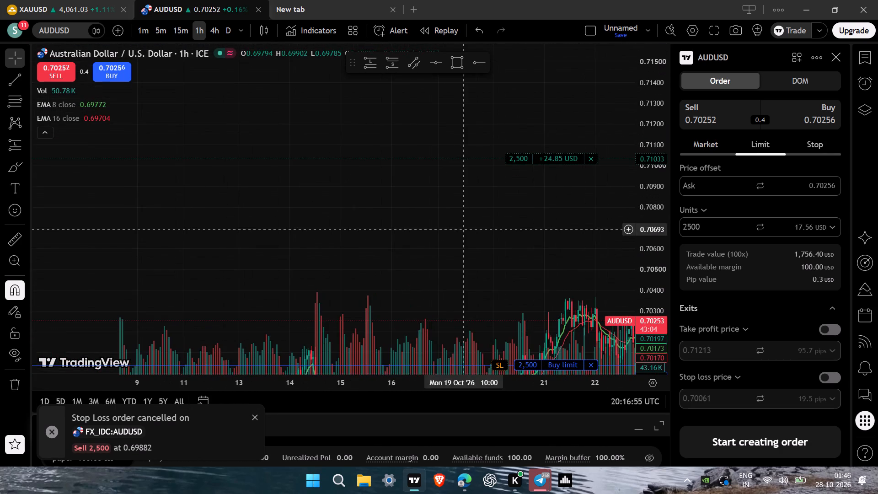
drag(385, 218, 82, 67)
drag(395, 128, 291, 134)
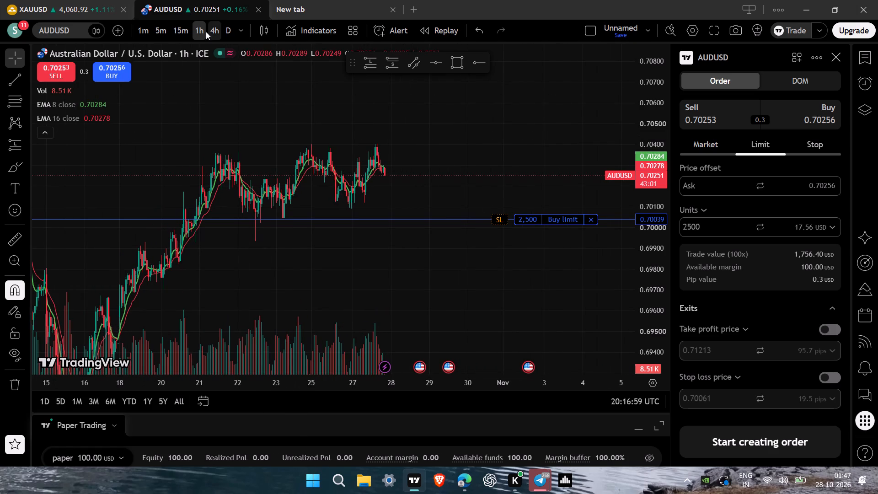
On the AUDUSD 4-hour timeframe, raise the buy limit order price to 0.70102 and confirm the modification.
click(213, 31)
drag(402, 128, 428, 188)
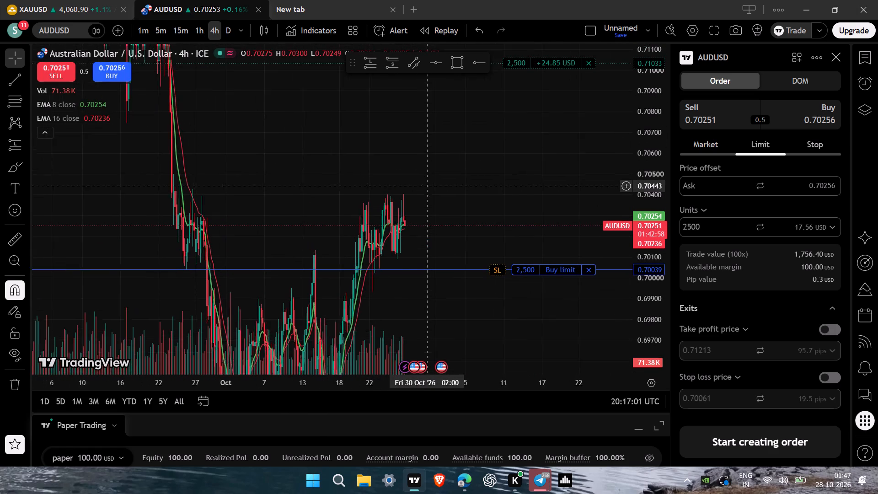
drag(428, 188, 427, 203)
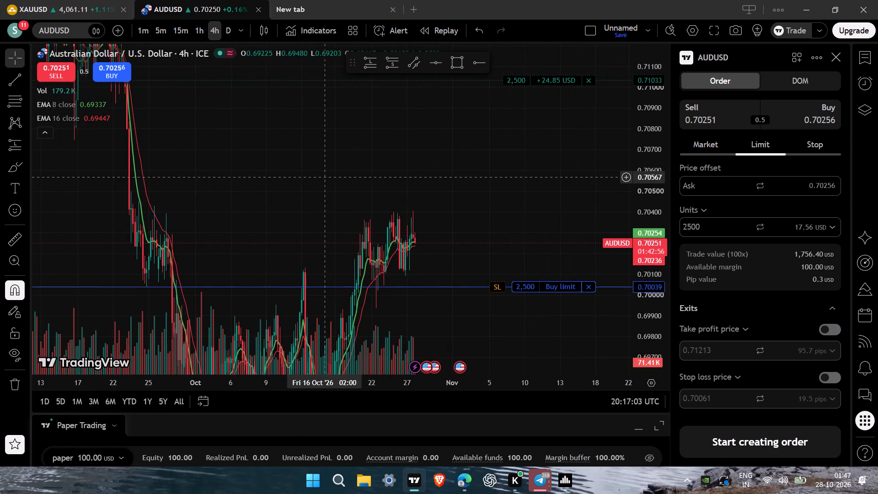
click(325, 177)
drag(278, 197, 301, 185)
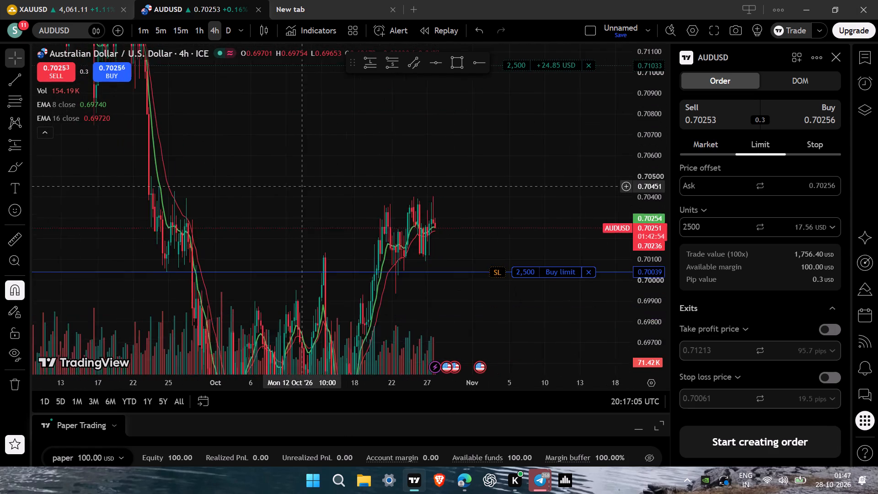
drag(301, 185, 299, 165)
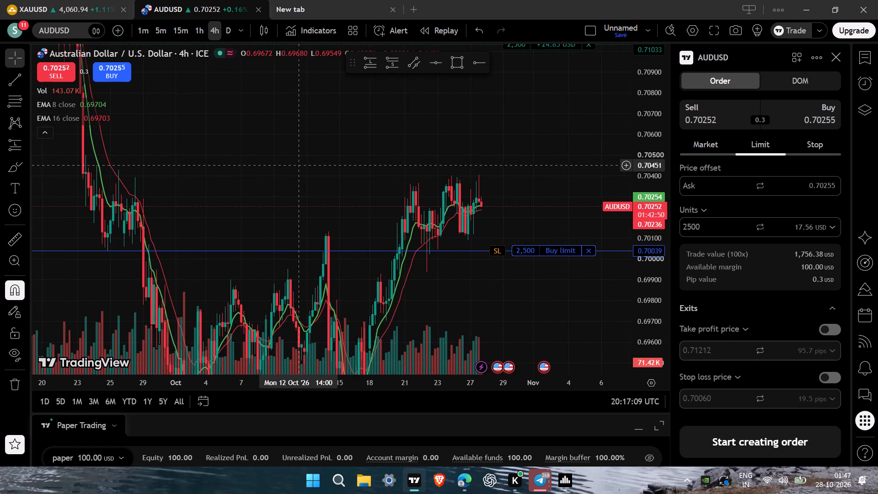
drag(299, 165, 210, 144)
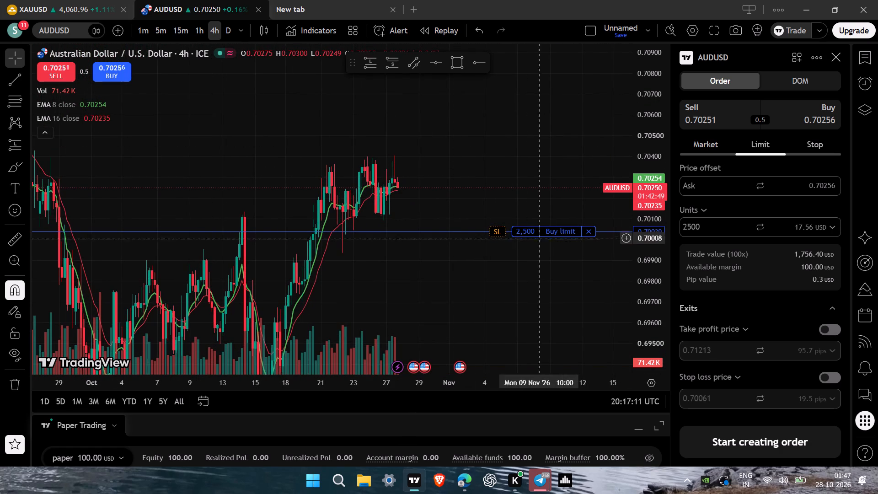
drag(551, 231, 561, 214)
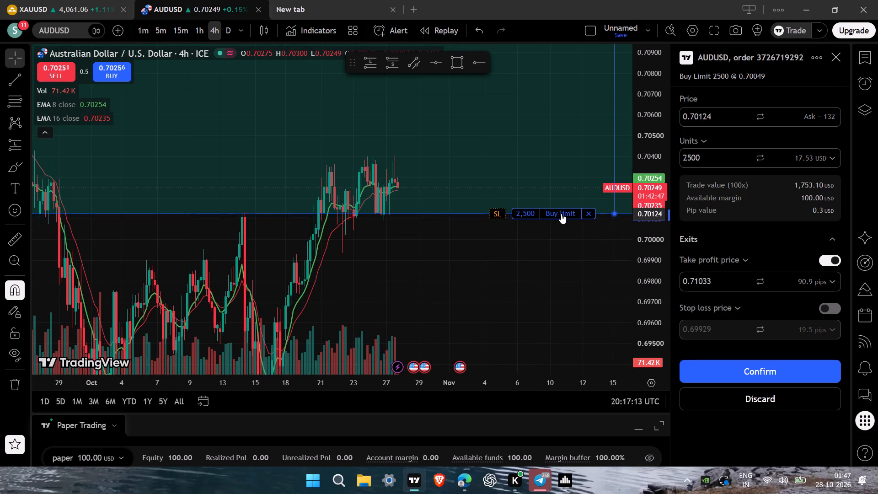
drag(561, 214, 559, 219)
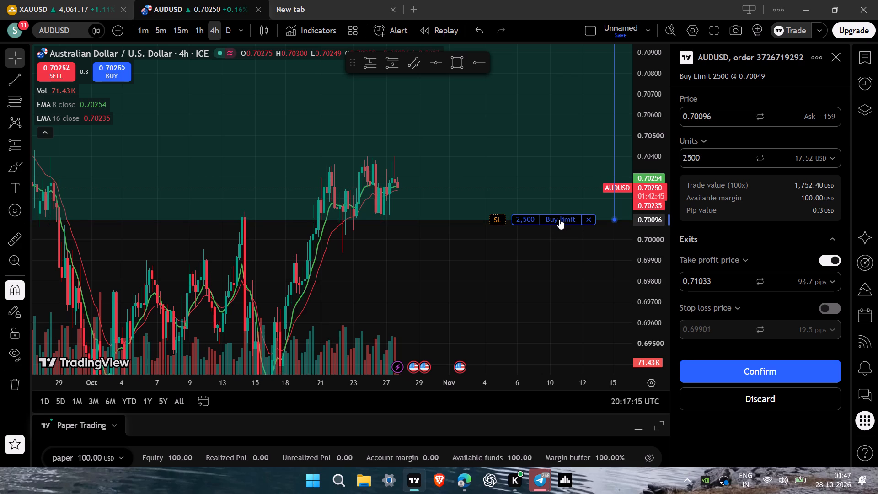
drag(559, 219, 559, 218)
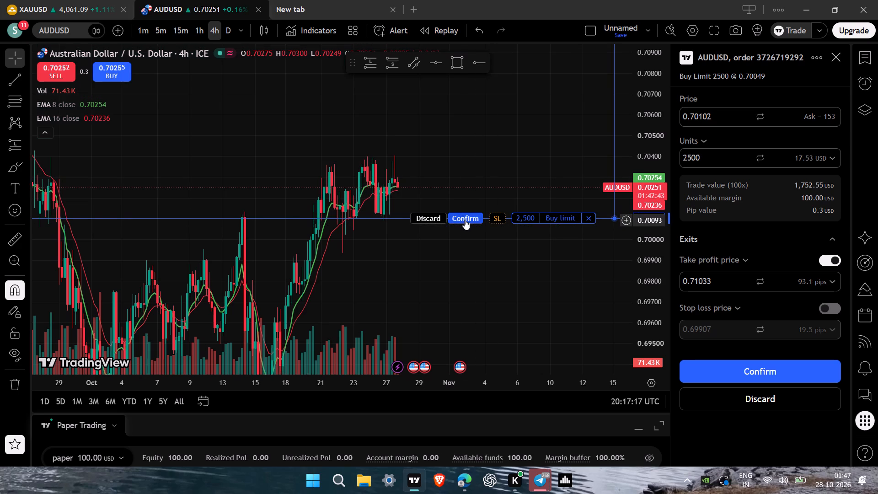
click(465, 220)
Examine the recent AUDUSD 4-hour candles around the modified buy limit entry and the take profit level.
drag(485, 257, 452, 320)
drag(517, 162, 571, 75)
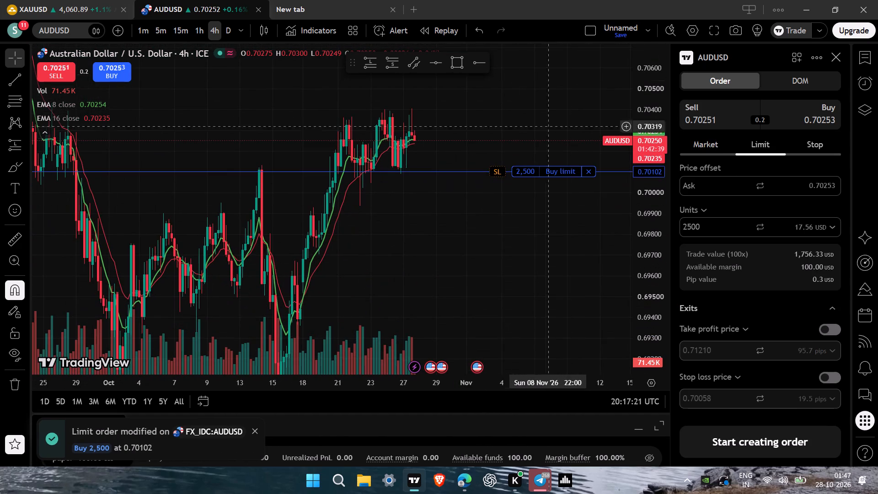
drag(503, 221, 554, 220)
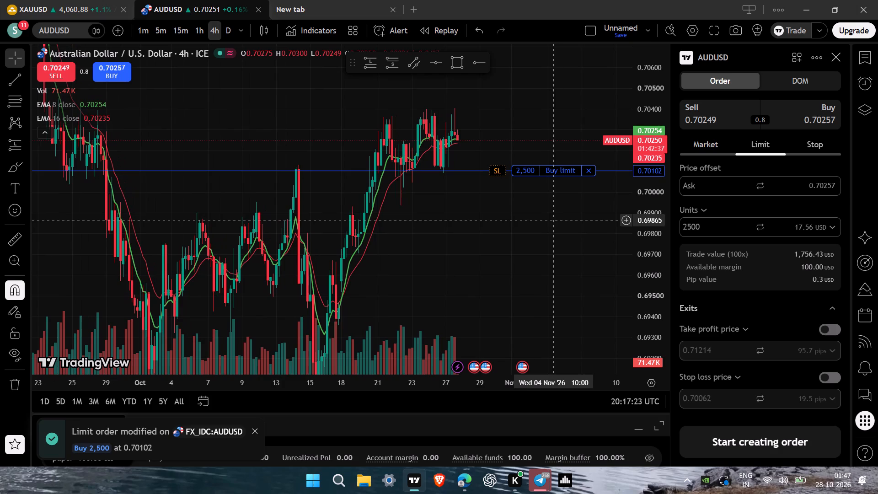
drag(569, 211, 526, 242)
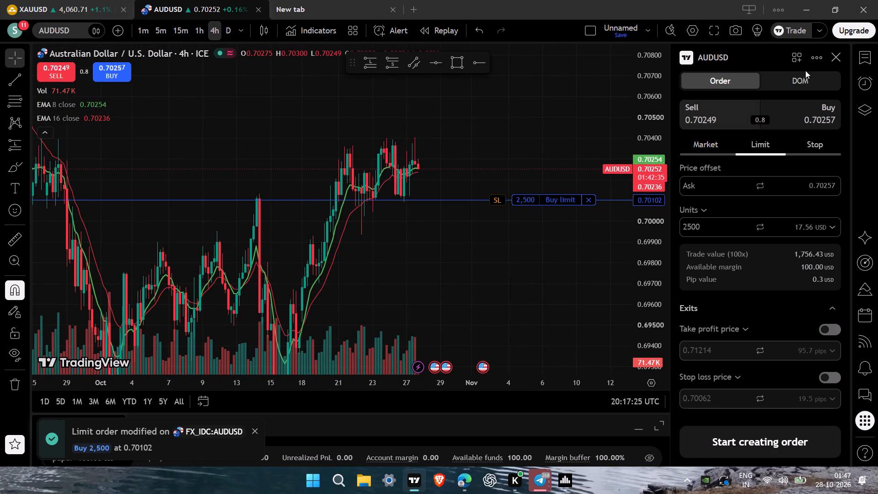
drag(496, 159, 548, 197)
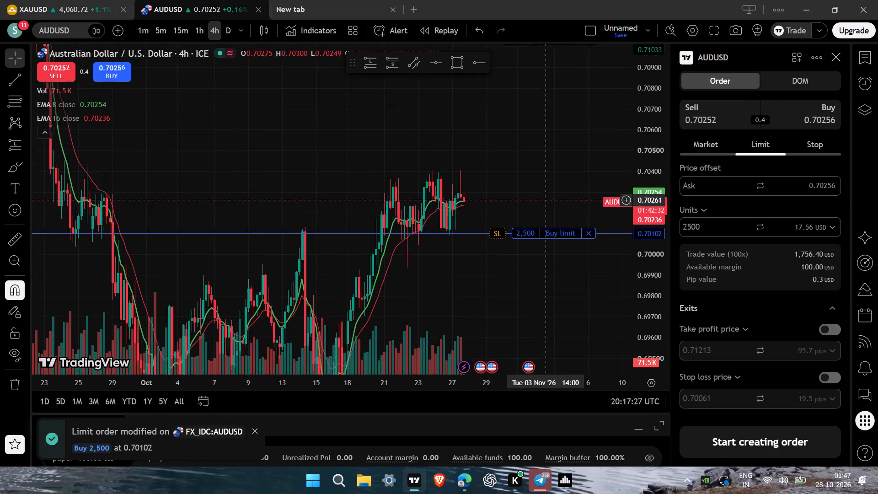
drag(548, 197, 554, 160)
click(554, 160)
drag(554, 160, 551, 242)
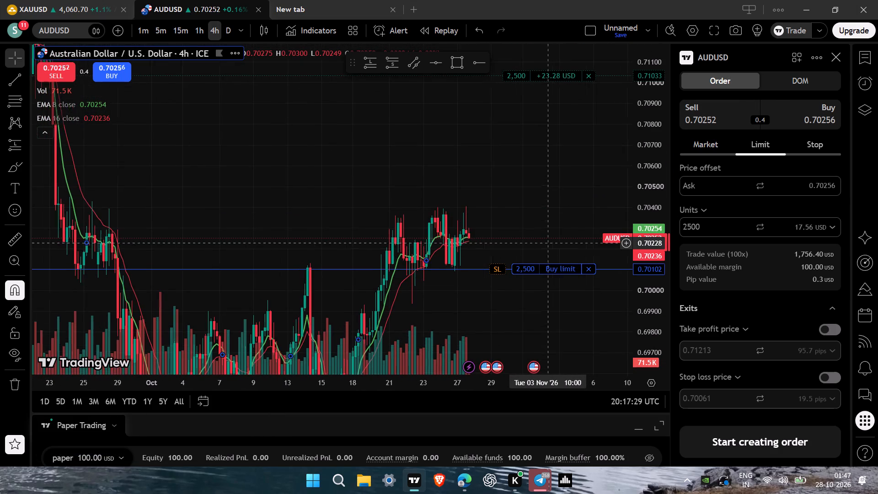
drag(551, 242, 565, 241)
drag(565, 241, 575, 135)
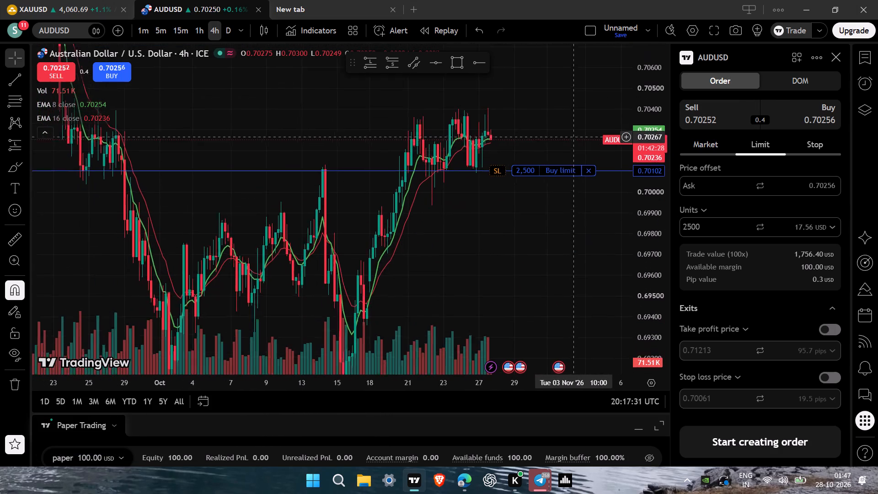
drag(575, 135, 578, 116)
Examine the October swing lows and the following rally on the AUDUSD 4-hour chart relative to the buy limit entry.
drag(502, 245, 540, 159)
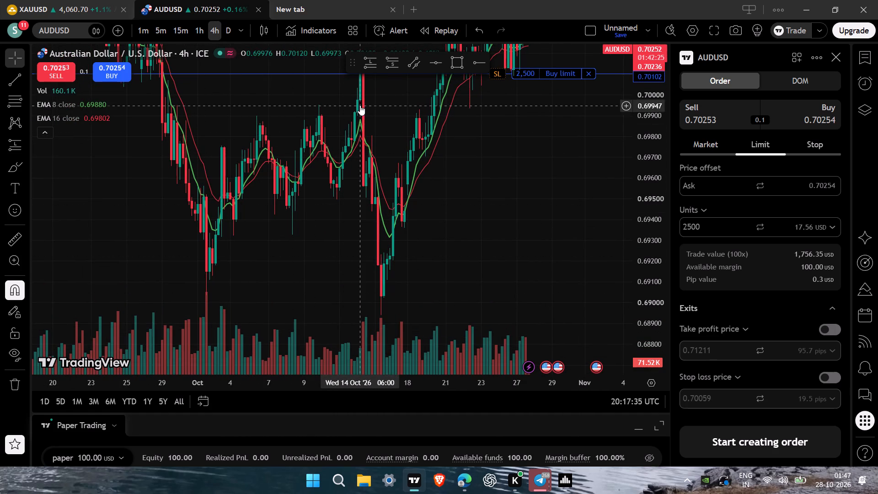
drag(446, 249, 527, 248)
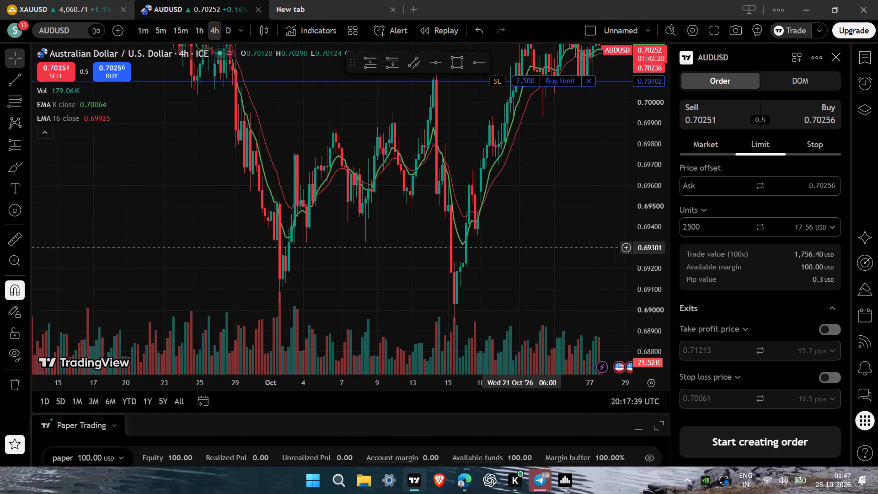
drag(527, 248, 527, 249)
click(527, 249)
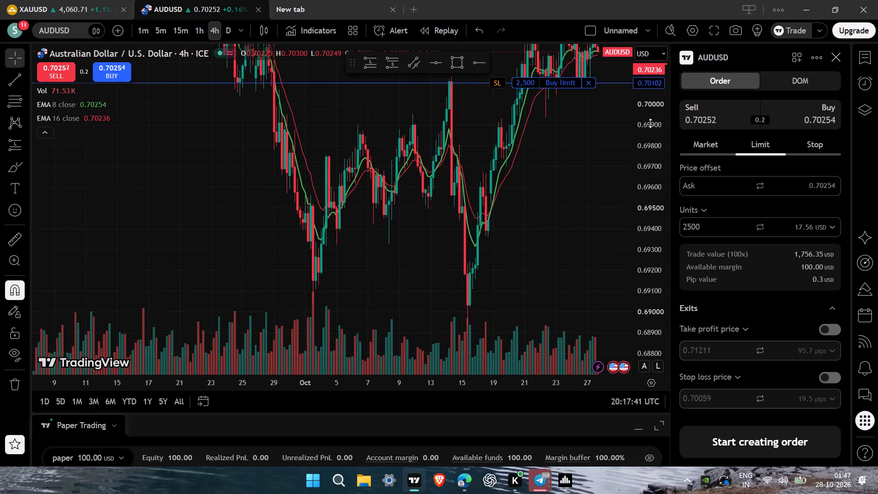
drag(650, 123, 570, 282)
drag(507, 270, 355, 289)
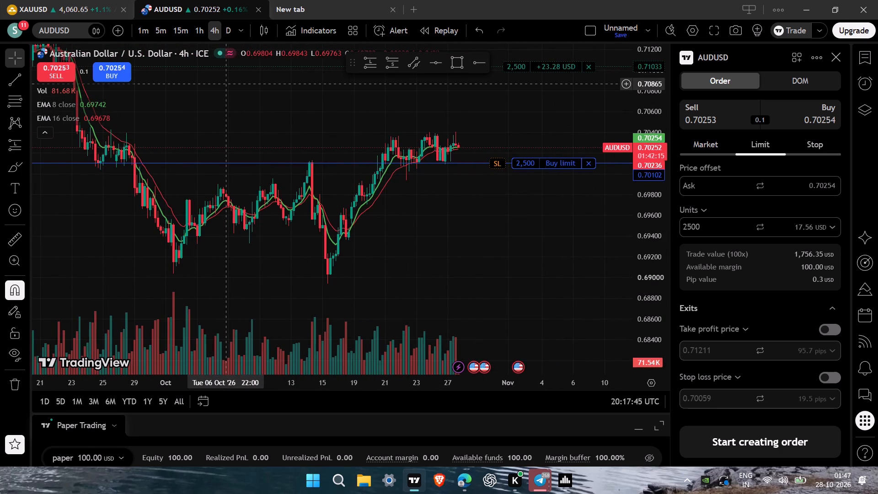
click(426, 232)
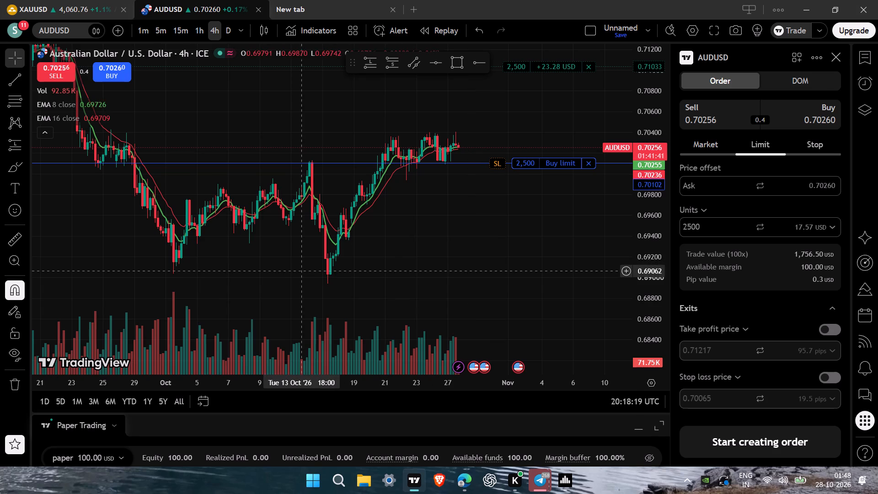
drag(306, 273, 395, 242)
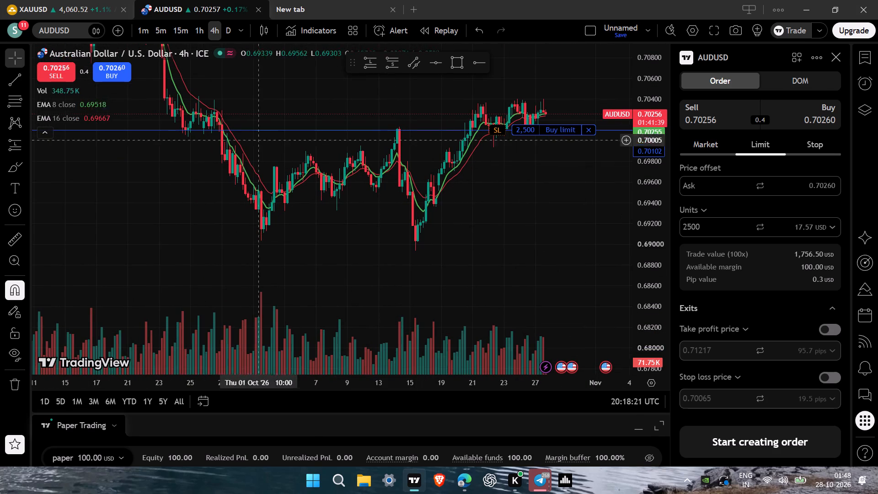
Switch to the XAUUSD chart on the 1-hour timeframe and examine price relative to the Day Demand level.
click(115, 3)
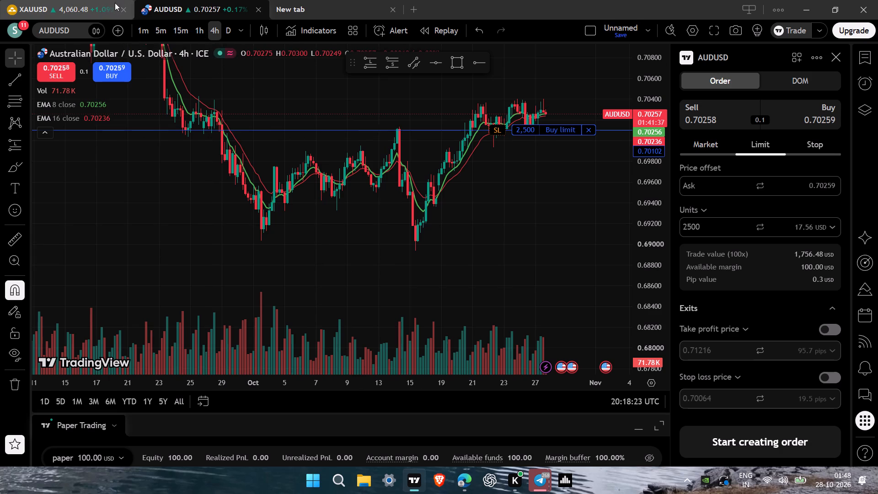
drag(479, 306, 668, 91)
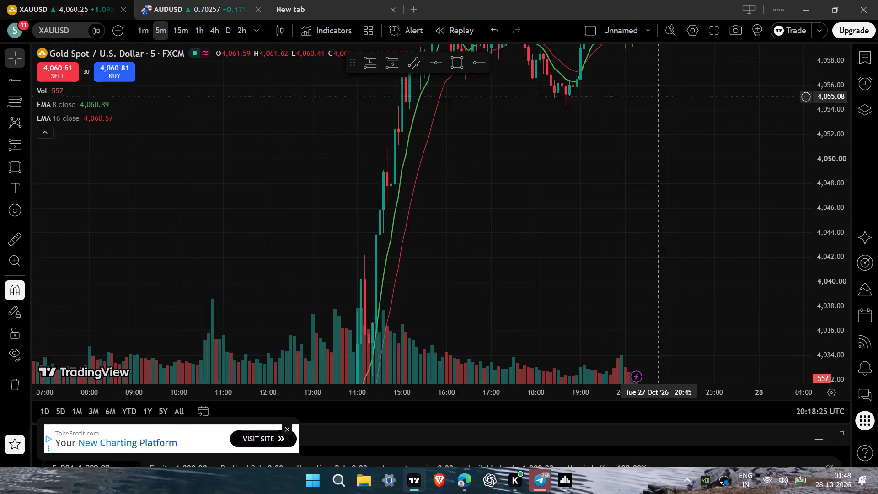
drag(668, 91, 671, 90)
drag(628, 158, 655, 71)
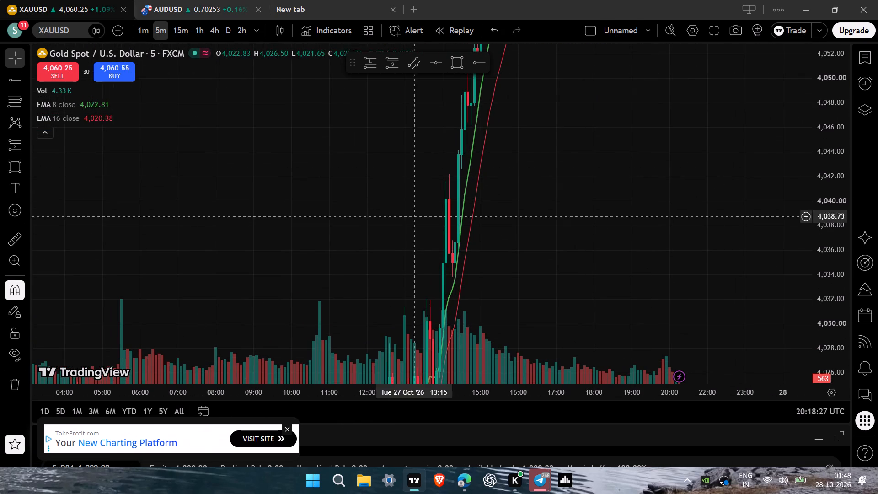
click(198, 38)
drag(589, 202, 581, 189)
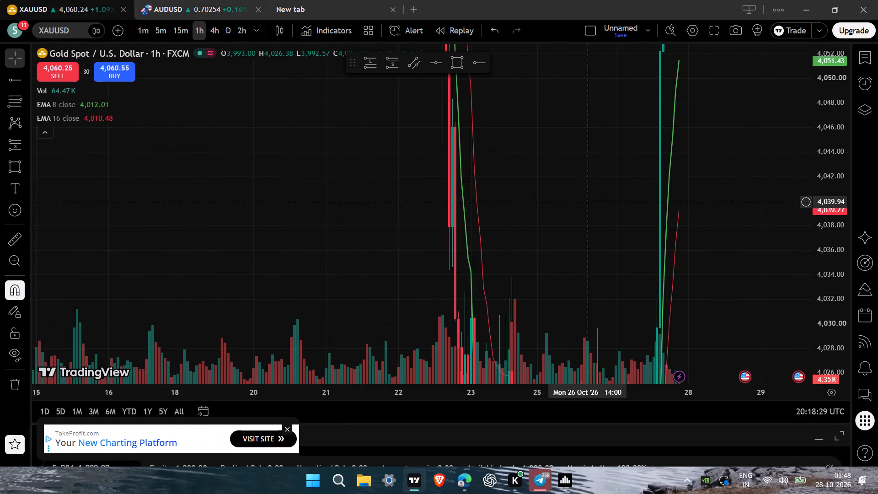
drag(581, 189, 516, 63)
drag(840, 129, 750, 387)
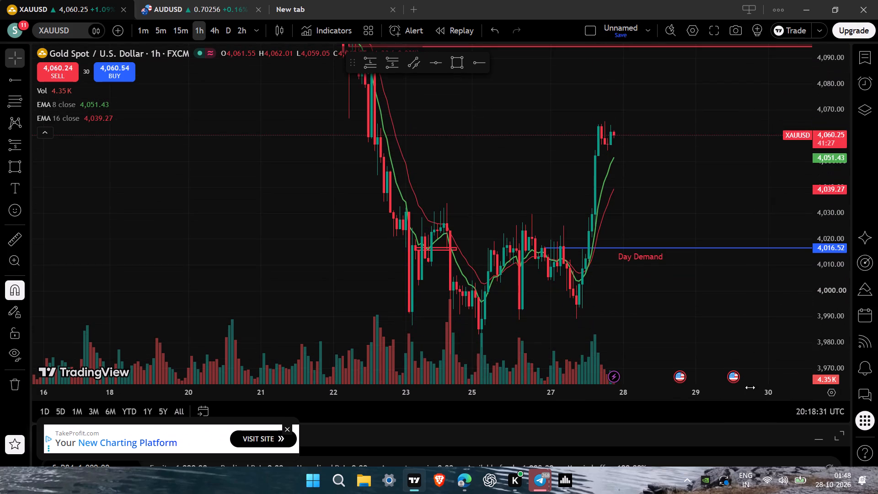
Examine XAUUSD 1-hour price between the Day Demand level, the Liquidity zone, the Day Suply level and the order block around the sell limit.
drag(716, 329, 697, 249)
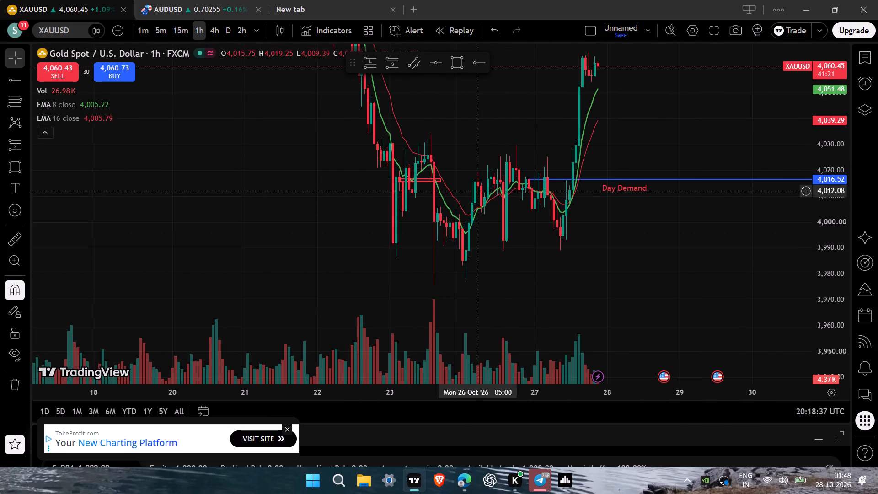
drag(570, 279, 565, 272)
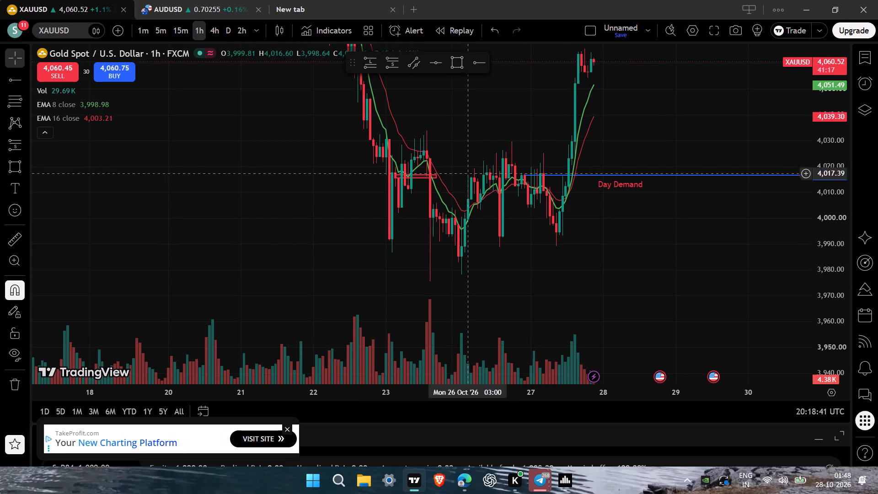
drag(538, 275, 515, 345)
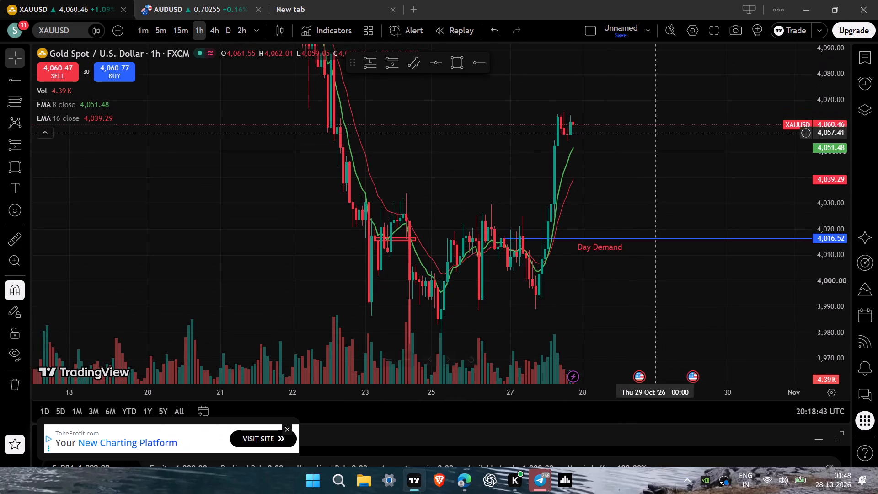
drag(659, 130, 617, 263)
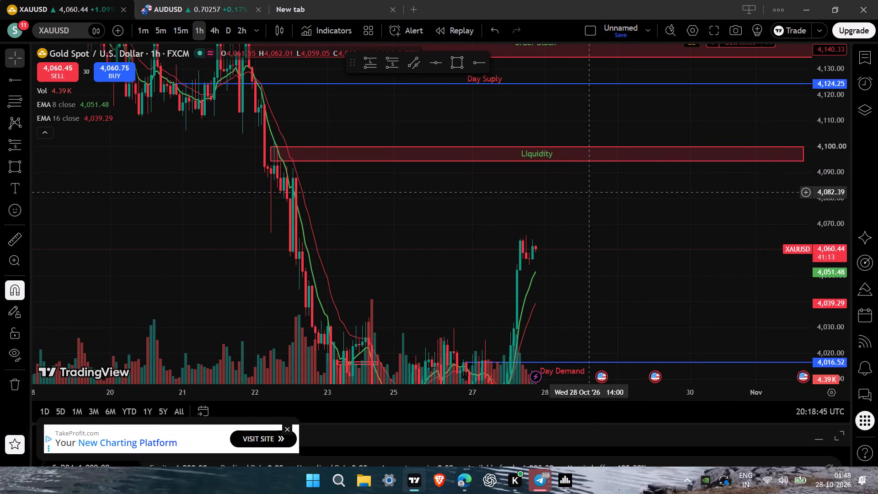
drag(589, 192, 604, 298)
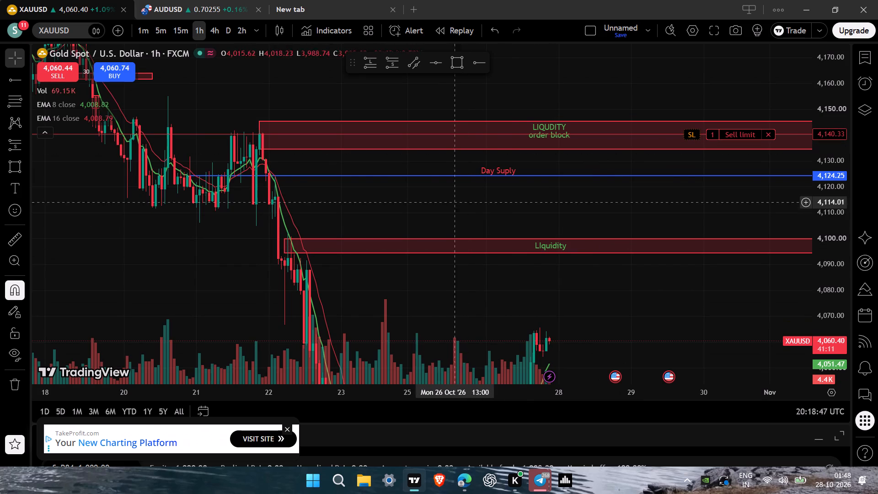
drag(559, 210, 574, 159)
drag(574, 159, 531, 159)
drag(658, 275, 634, 221)
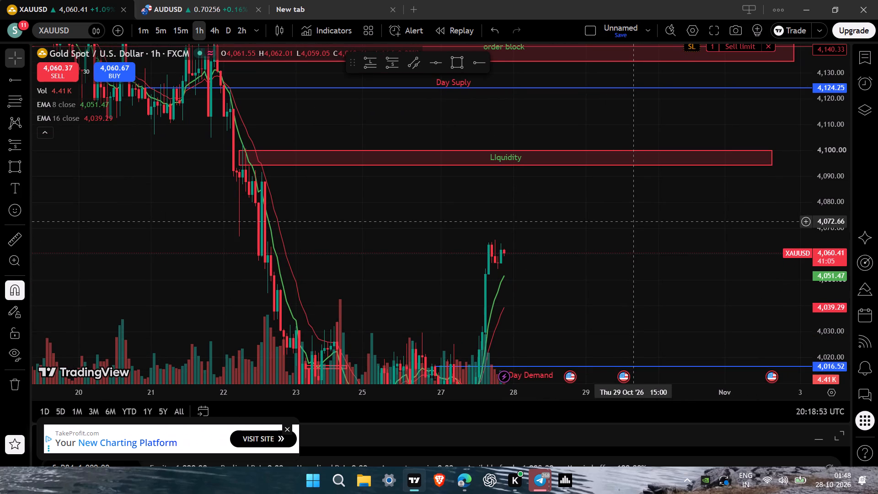
drag(634, 221, 639, 272)
drag(639, 272, 729, 322)
drag(501, 191, 576, 284)
drag(821, 132, 814, 235)
drag(513, 140, 682, 144)
Switch XAUUSD to the daily timeframe and examine the October candles around the order block and the sell limit order.
click(214, 30)
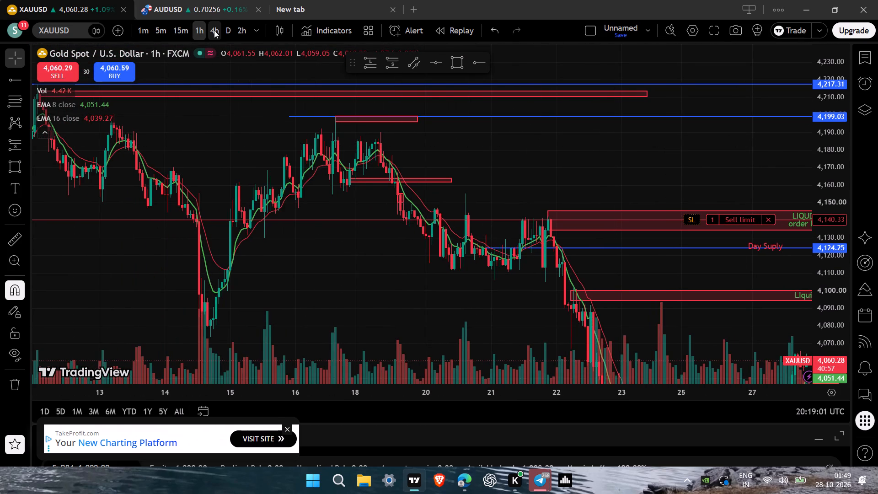
click(228, 32)
drag(638, 162, 359, 156)
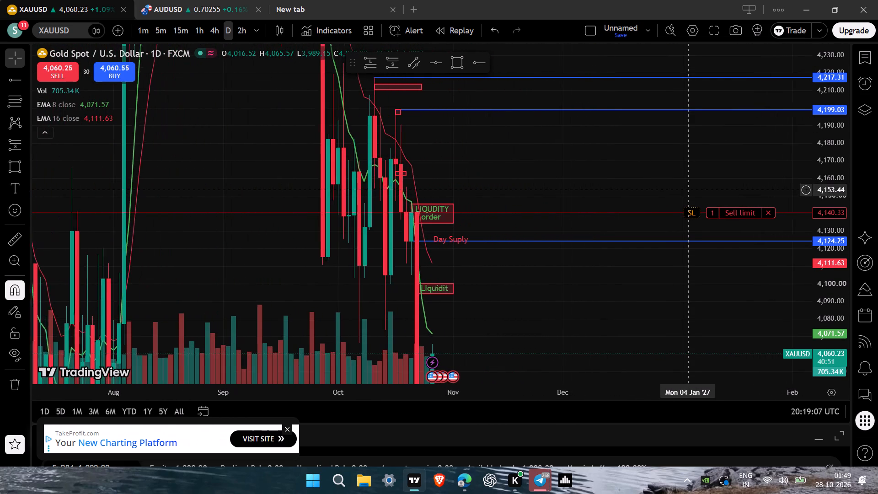
scroll(689, 189, left, 1)
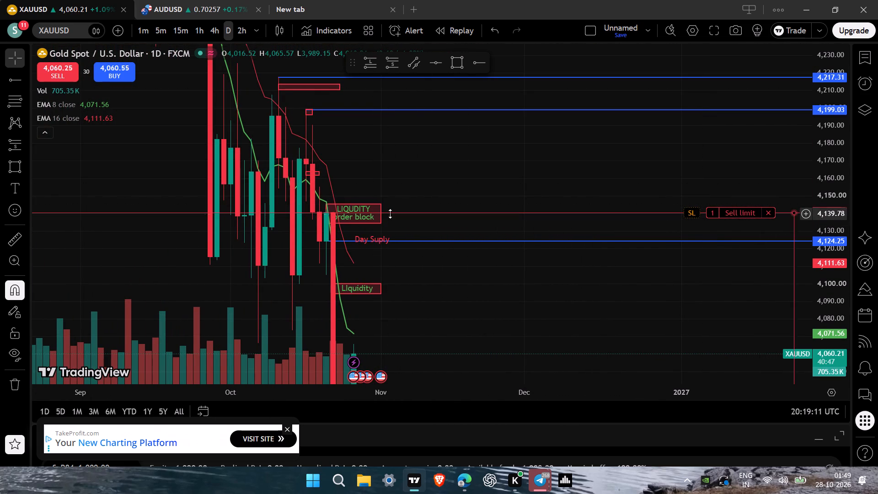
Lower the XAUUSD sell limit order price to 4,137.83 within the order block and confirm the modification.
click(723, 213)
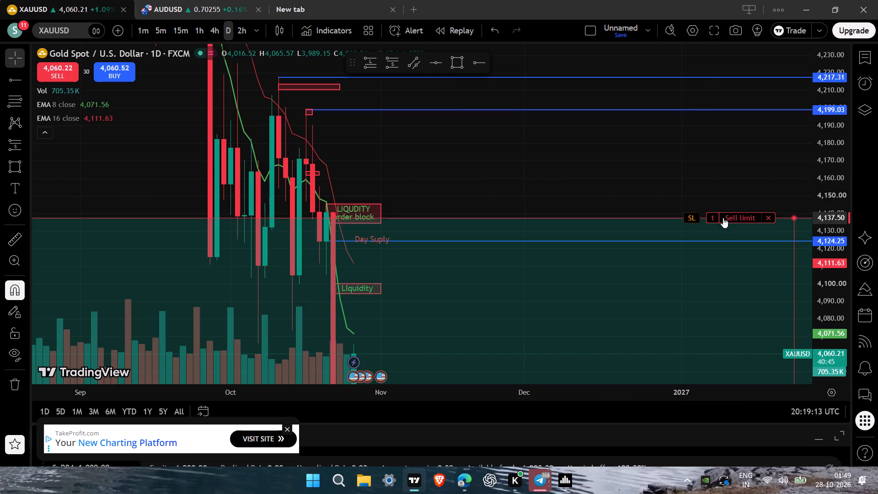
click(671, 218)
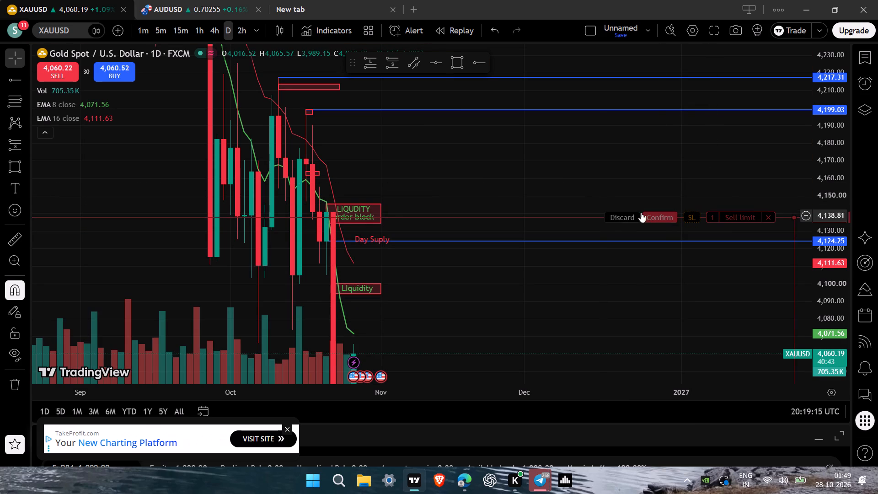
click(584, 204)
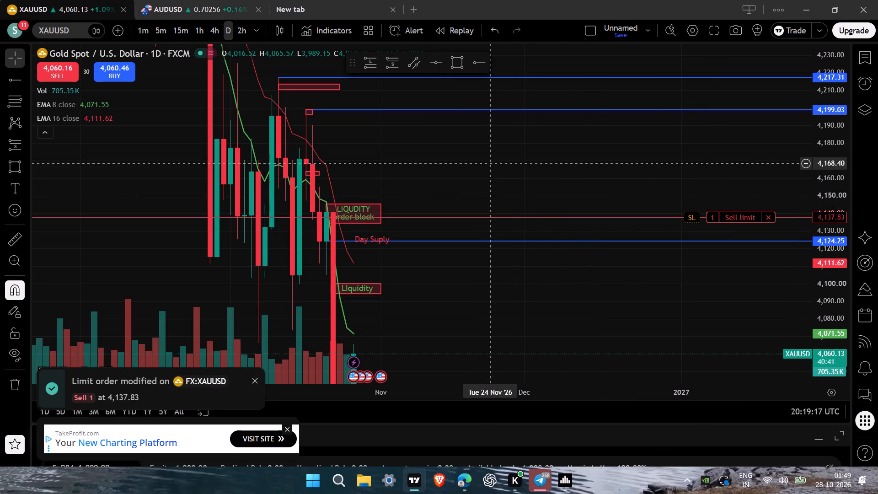
Set the XAUUSD sell limit order price to 4,133.28, just below the order block and above the Day Suply level, and confirm the modification.
drag(556, 172, 567, 172)
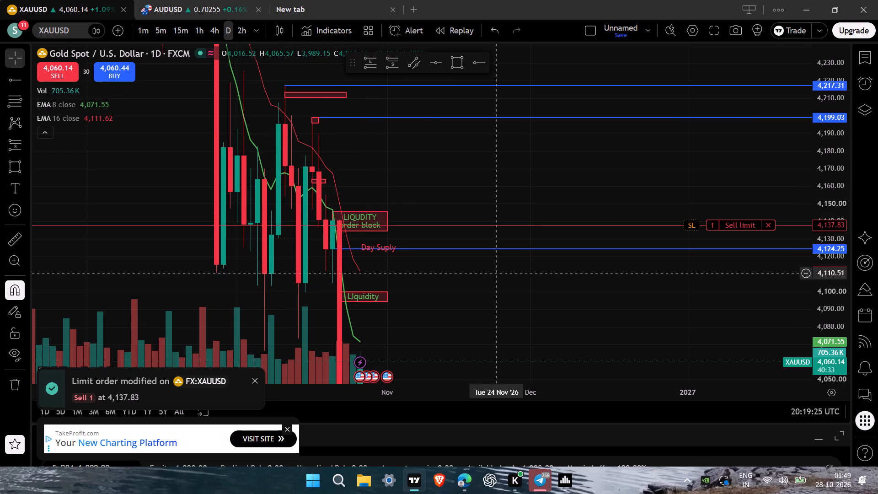
drag(524, 308, 515, 188)
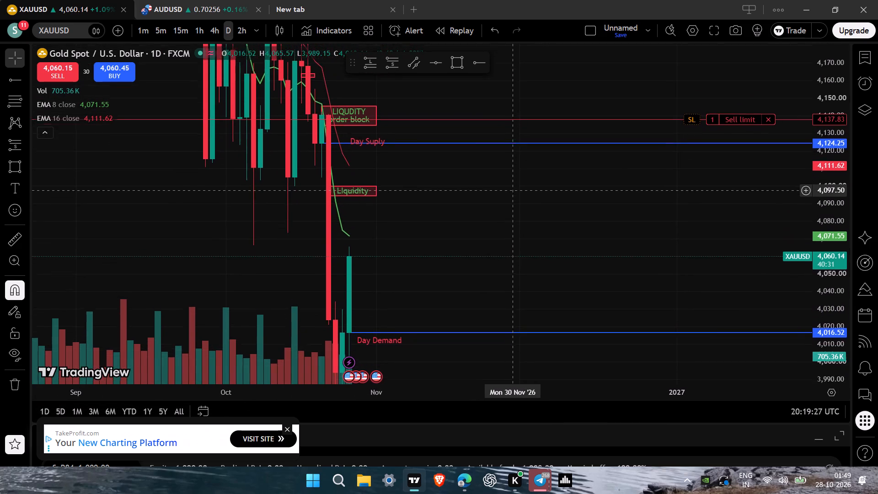
drag(515, 188, 524, 172)
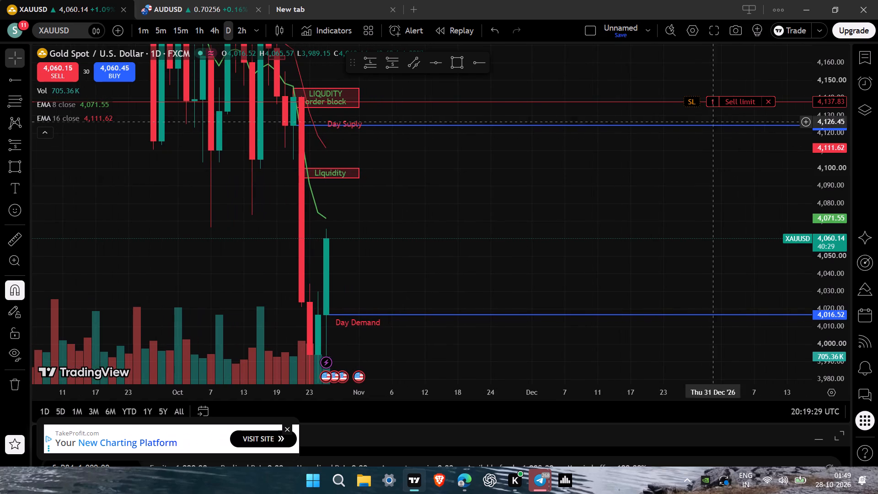
drag(730, 104, 728, 131)
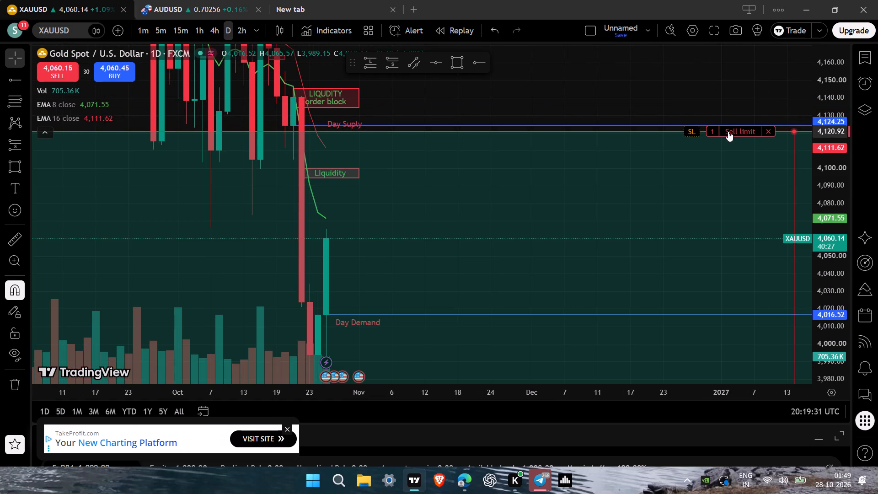
drag(728, 131, 731, 124)
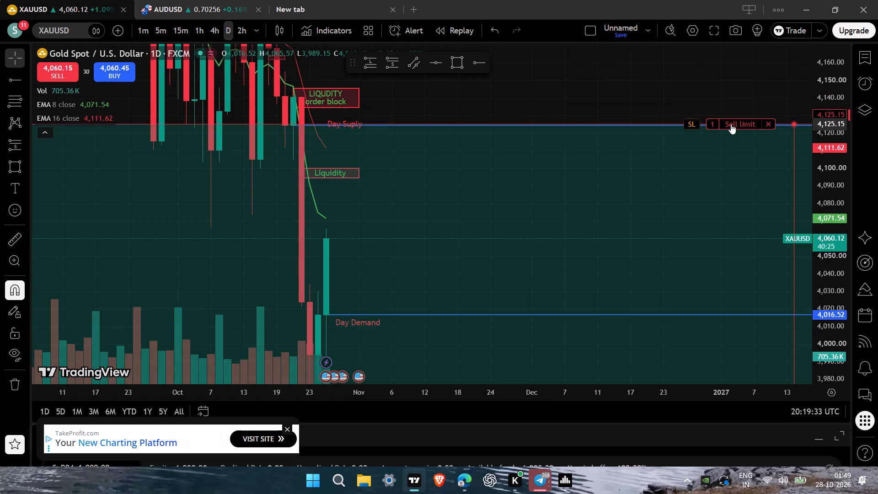
drag(731, 124, 729, 127)
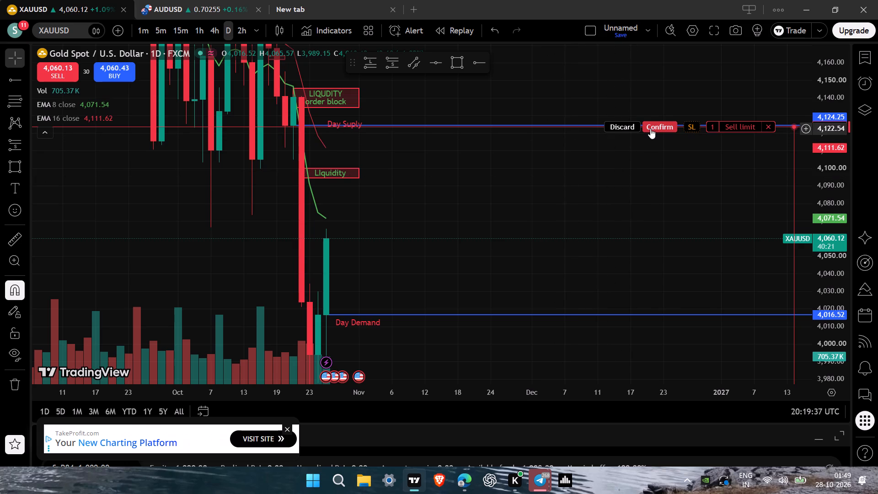
drag(732, 128, 733, 123)
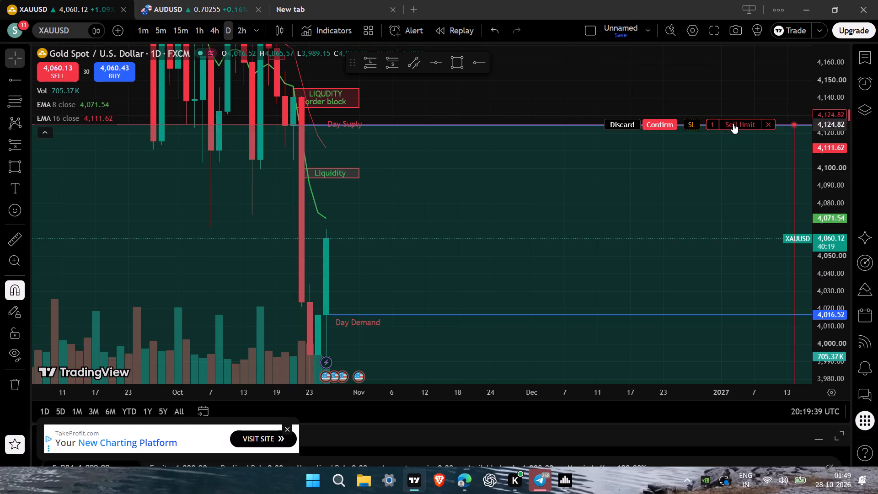
drag(733, 123, 742, 109)
click(668, 109)
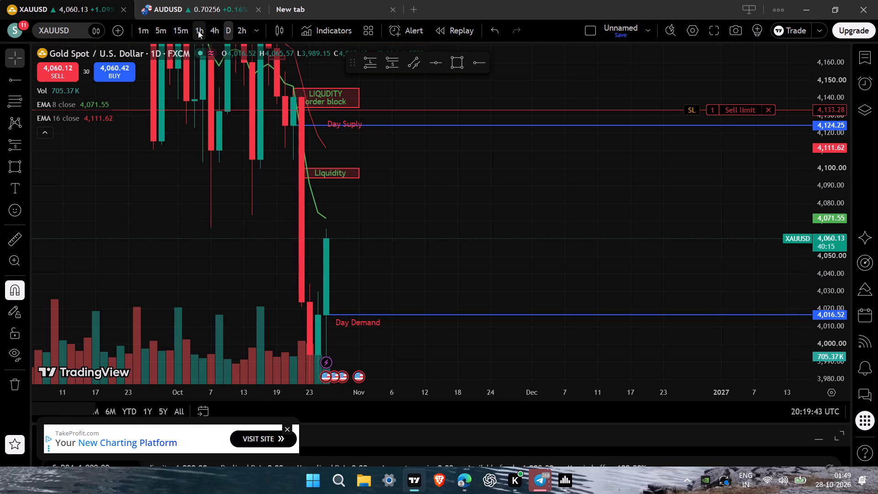
Switch XAUUSD to the 1-hour timeframe and examine the sell limit entry against the order block and the 21–22 October candles.
click(198, 31)
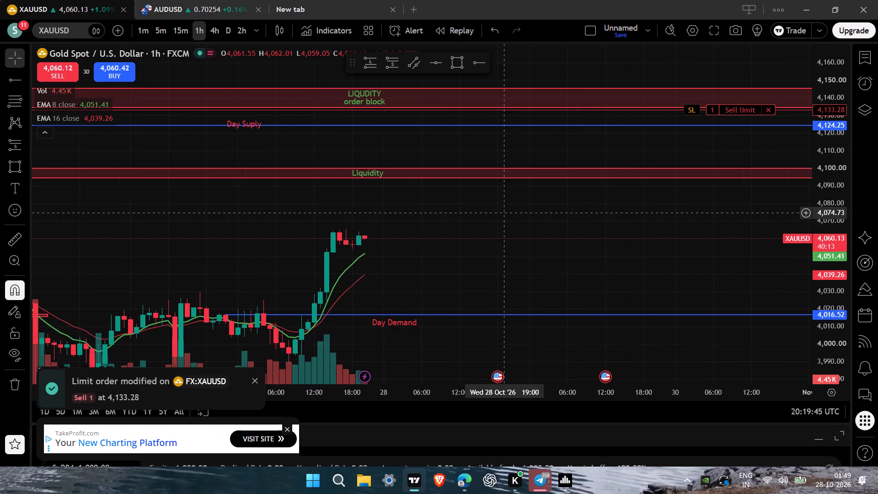
drag(262, 156, 599, 213)
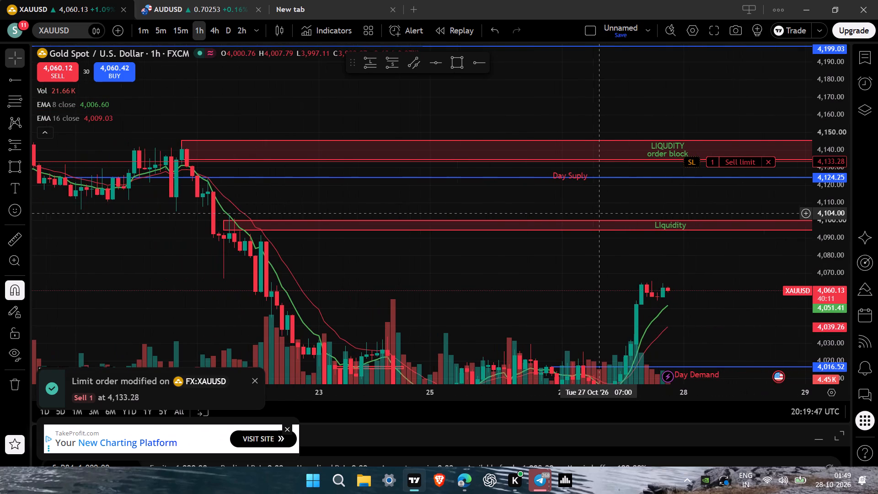
drag(380, 123, 529, 124)
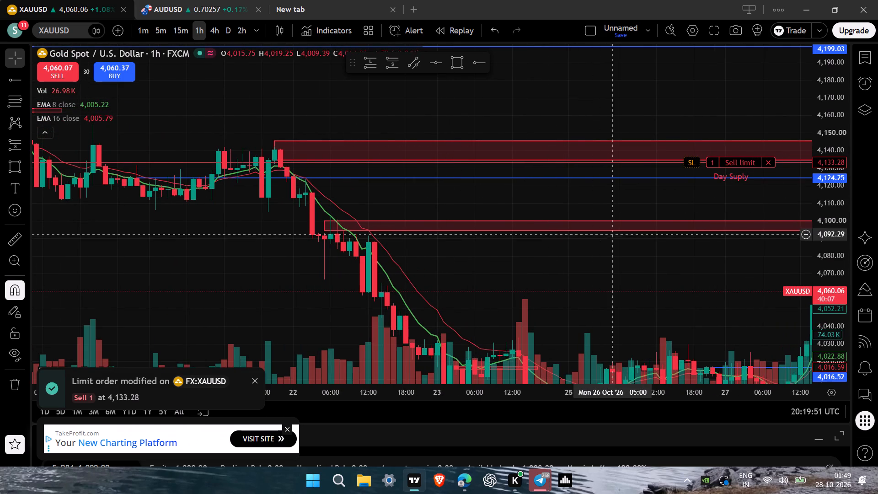
drag(831, 269, 806, 112)
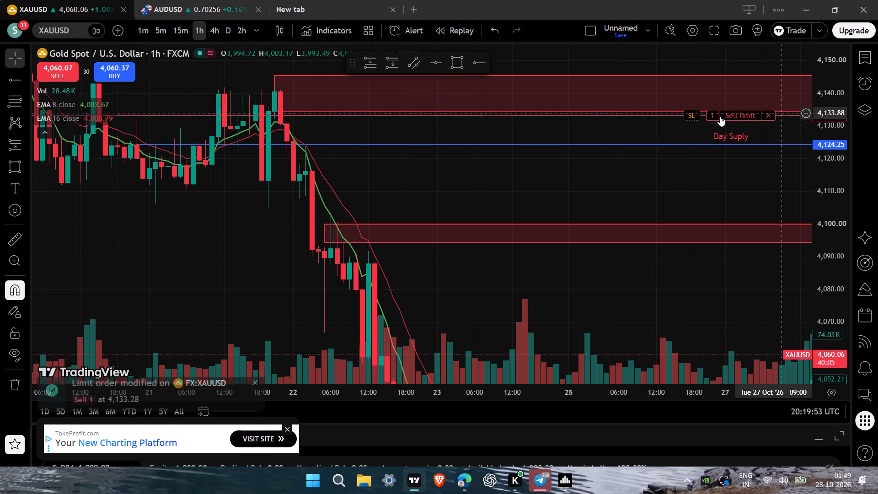
drag(595, 133, 579, 135)
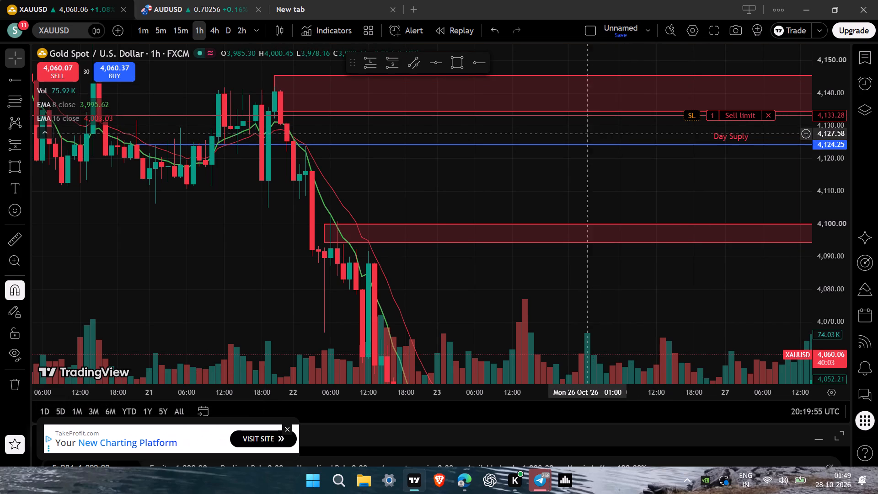
drag(579, 135, 562, 135)
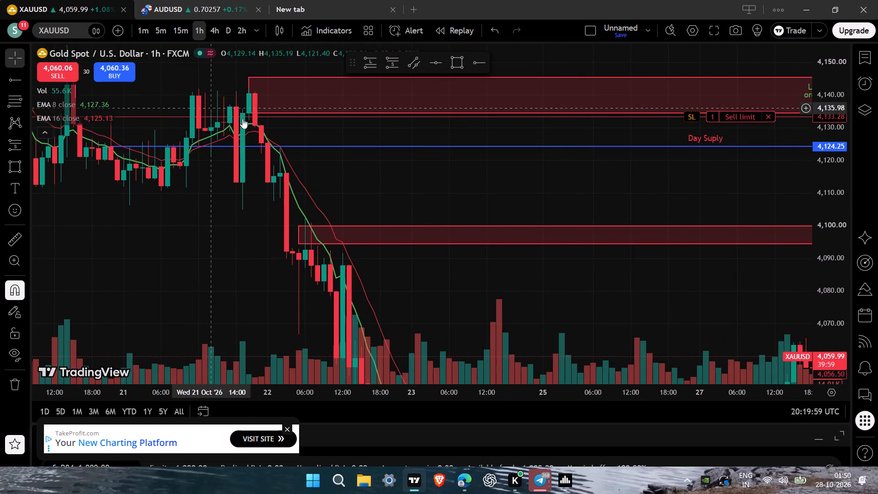
drag(461, 201, 384, 160)
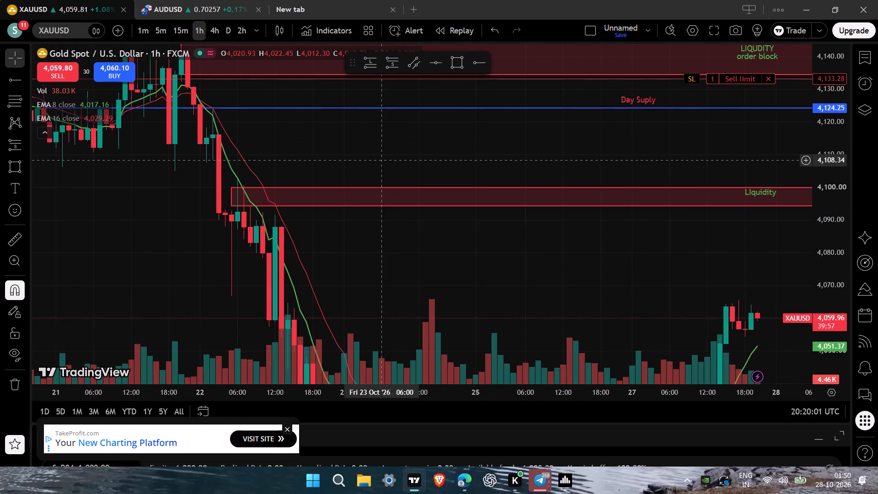
drag(479, 185, 412, 112)
Examine the XAUUSD 1-hour structure from the supply and Liquidity zones past Day Demand down to the buy limit order.
click(634, 228)
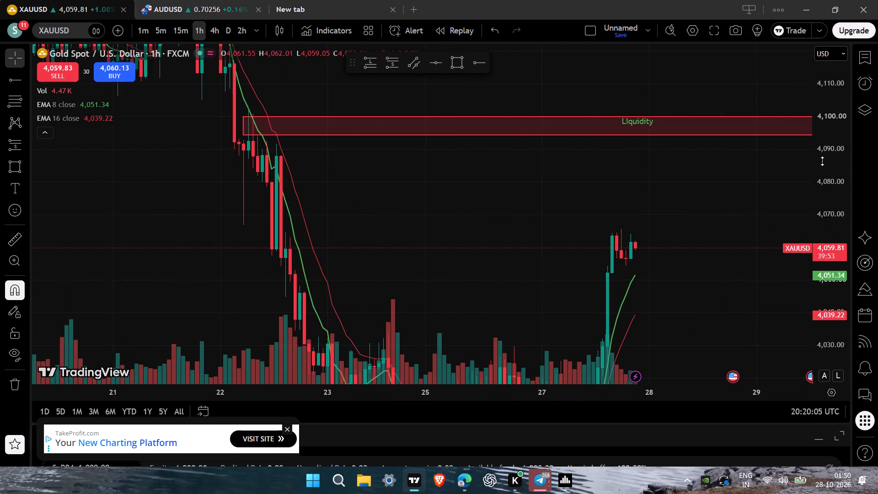
drag(822, 161, 815, 337)
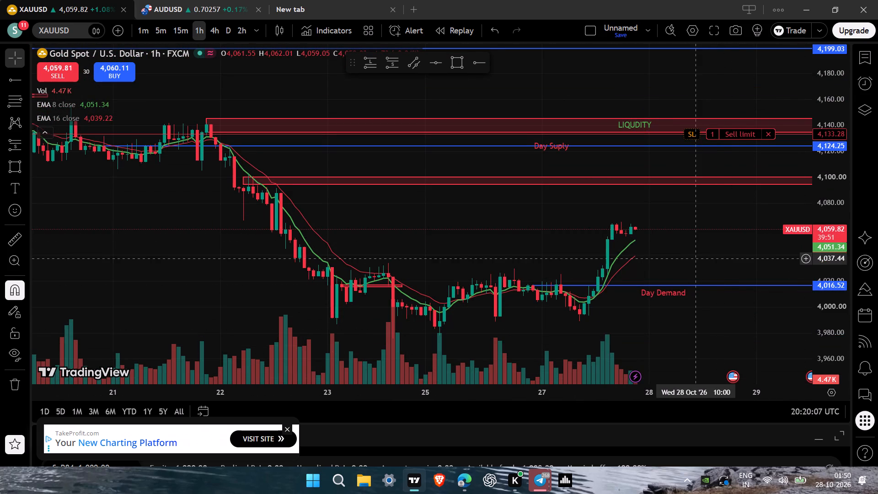
drag(698, 258, 634, 233)
drag(834, 344, 816, 180)
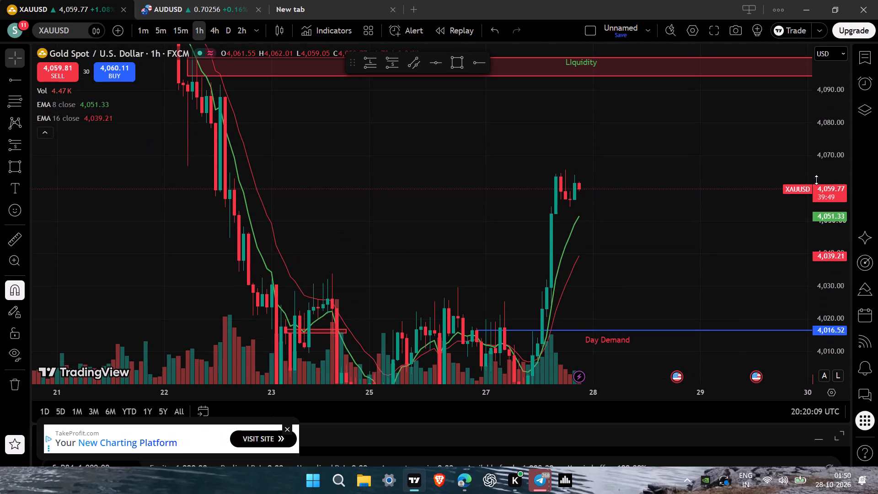
drag(689, 145, 655, 232)
drag(655, 232, 593, 136)
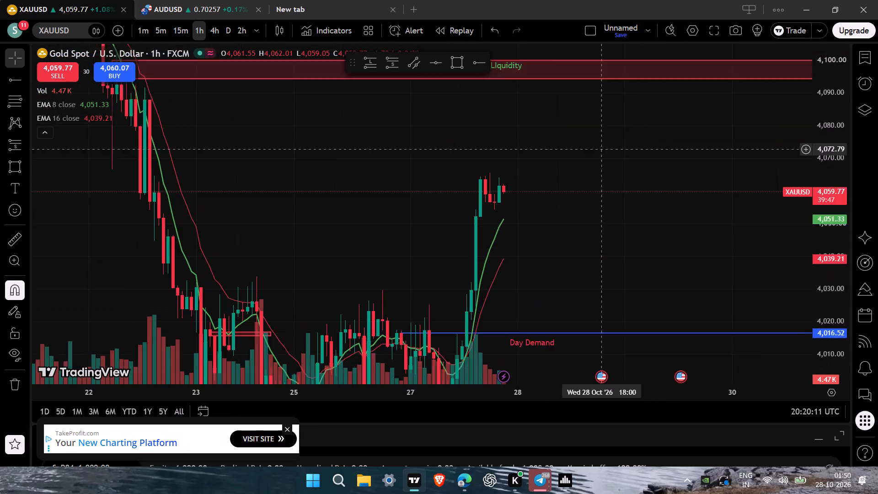
drag(593, 136, 577, 112)
drag(828, 129, 791, 387)
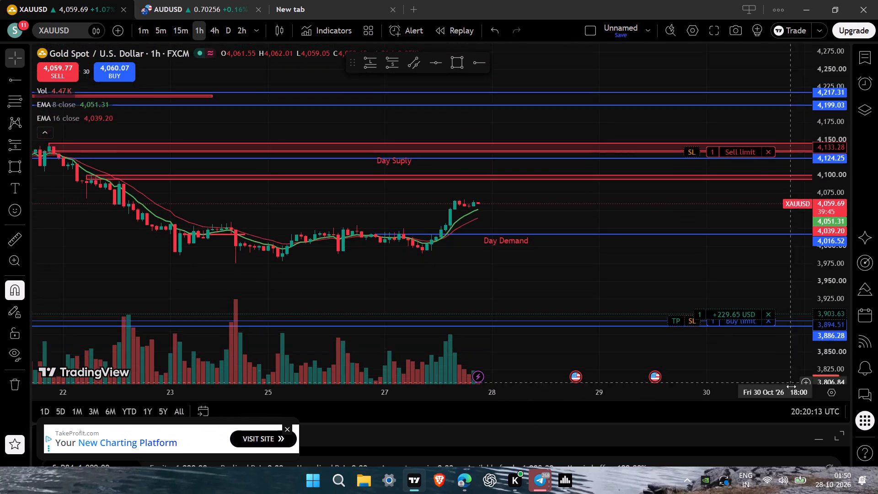
drag(791, 387, 790, 355)
drag(715, 310, 679, 266)
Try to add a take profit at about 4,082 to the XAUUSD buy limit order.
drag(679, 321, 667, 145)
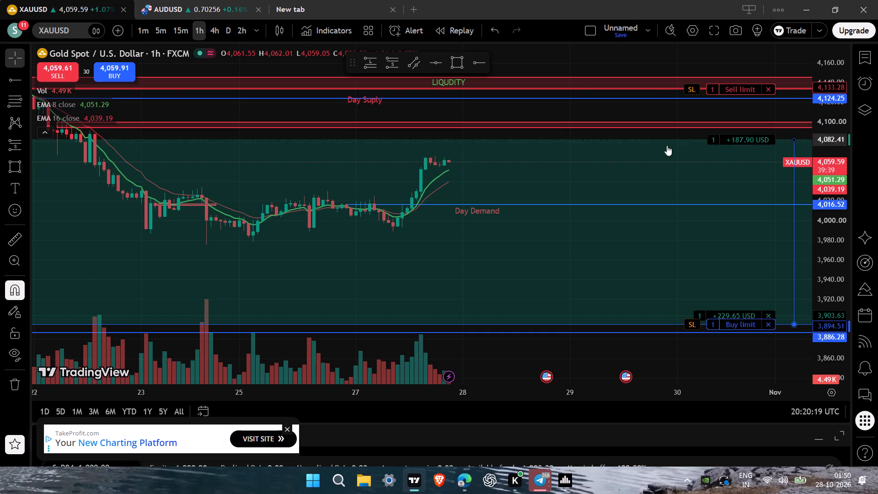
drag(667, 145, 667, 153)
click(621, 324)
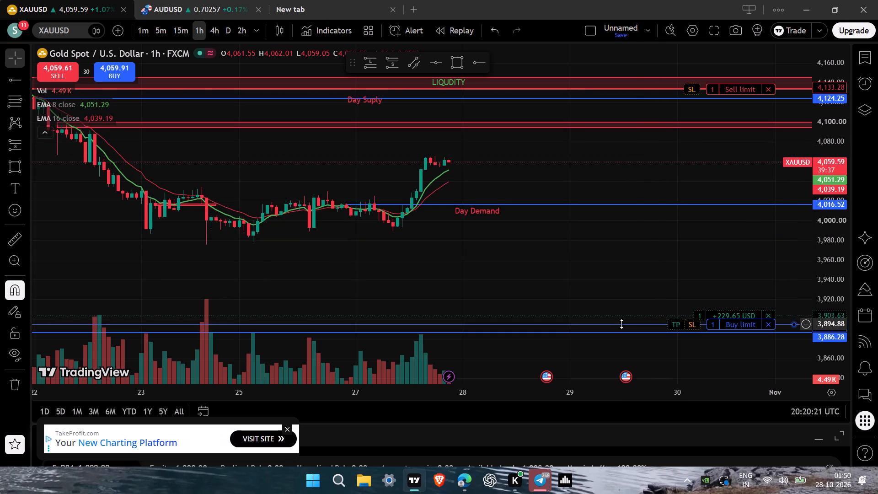
Examine the XAUUSD 1-hour chart around the order block, Day Suply and Liquidity zones back to the 18–22 October decline.
drag(638, 228, 606, 299)
drag(828, 315, 818, 209)
drag(642, 251, 771, 291)
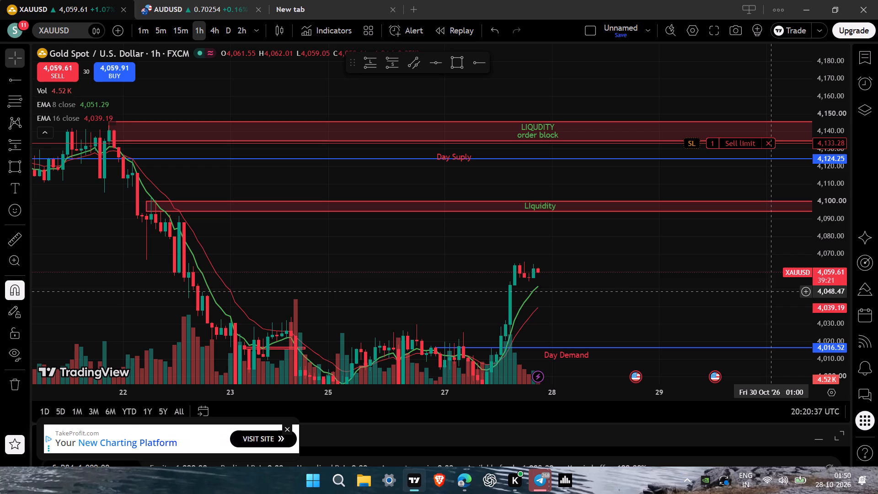
drag(683, 268, 683, 235)
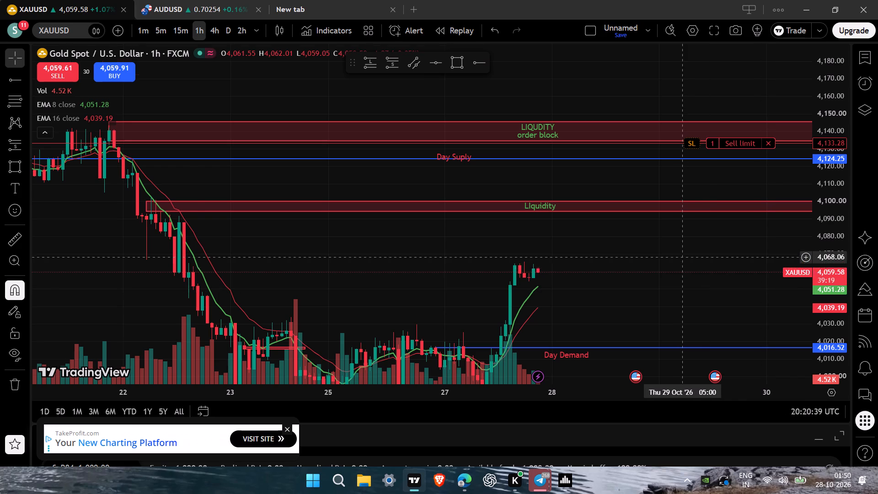
drag(683, 235, 743, 317)
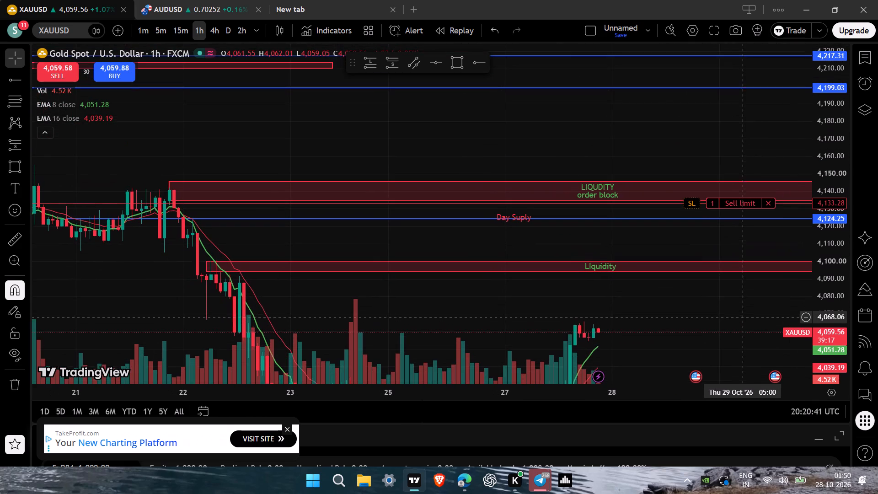
drag(509, 298, 563, 271)
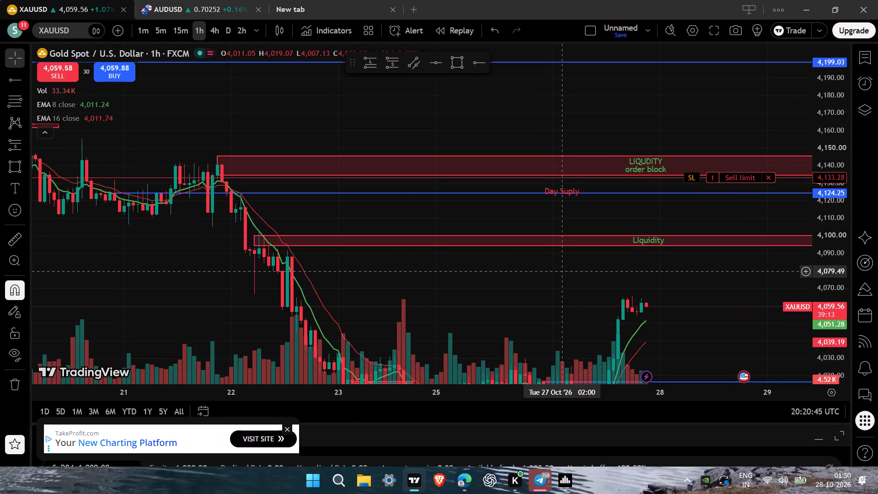
drag(563, 271, 679, 148)
drag(585, 157, 630, 252)
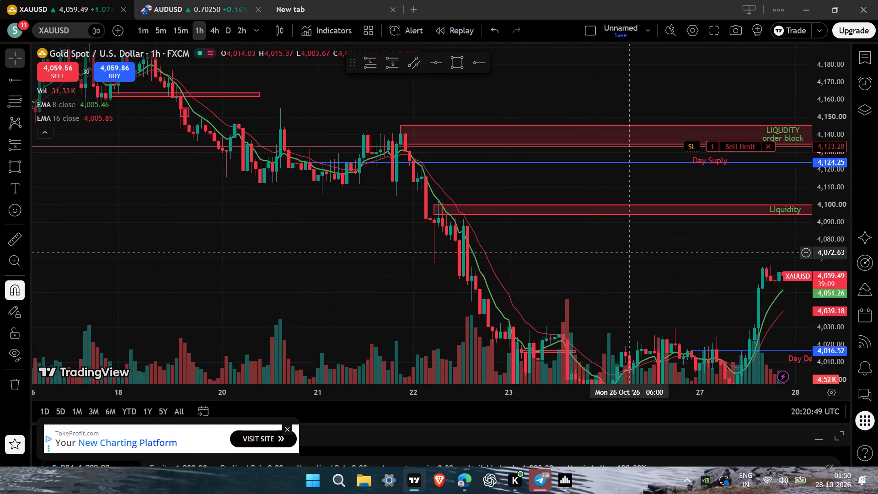
Switch XAUUSD to the 15-minute timeframe and examine the 27 October rally in relation to the Day Demand level.
click(187, 30)
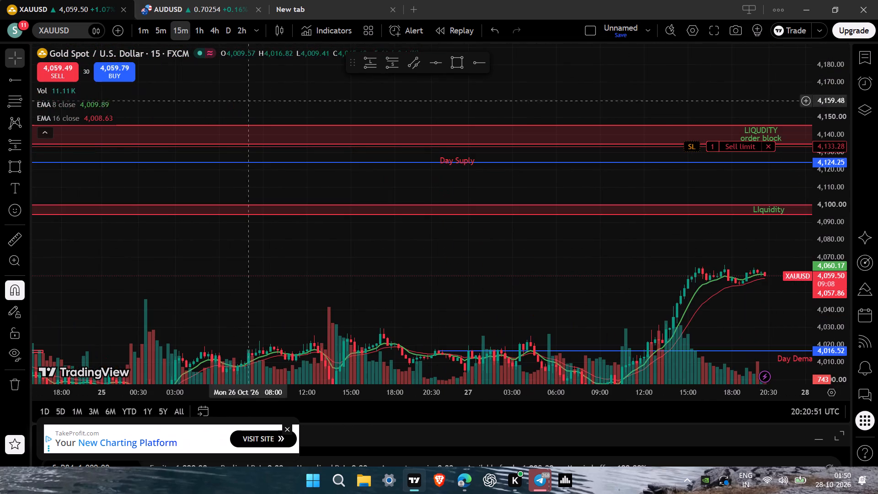
click(471, 358)
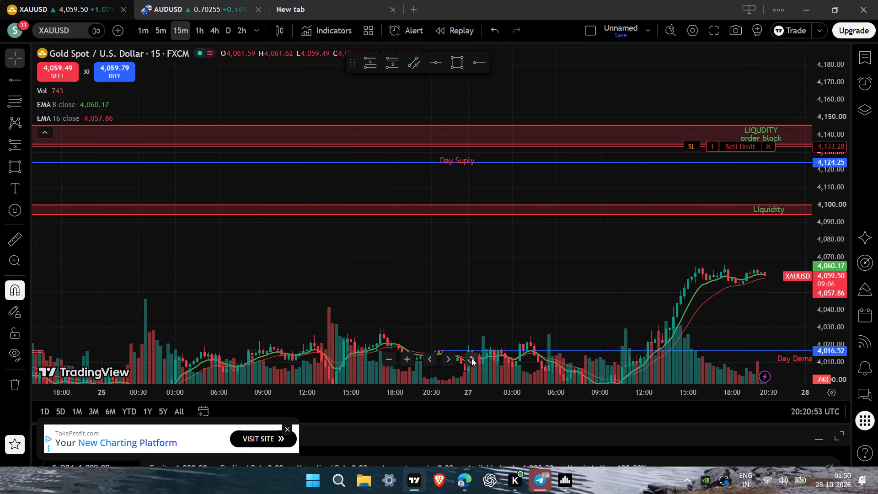
drag(498, 183, 652, 218)
drag(555, 250, 328, 219)
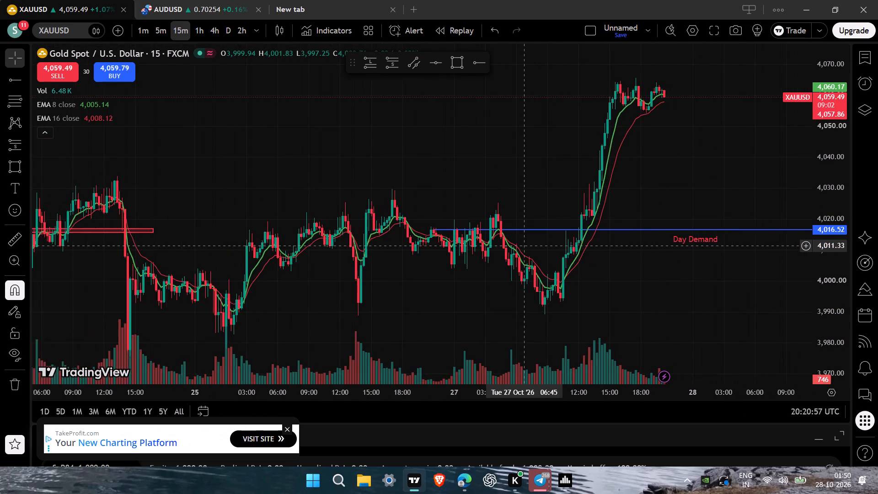
drag(470, 298, 478, 148)
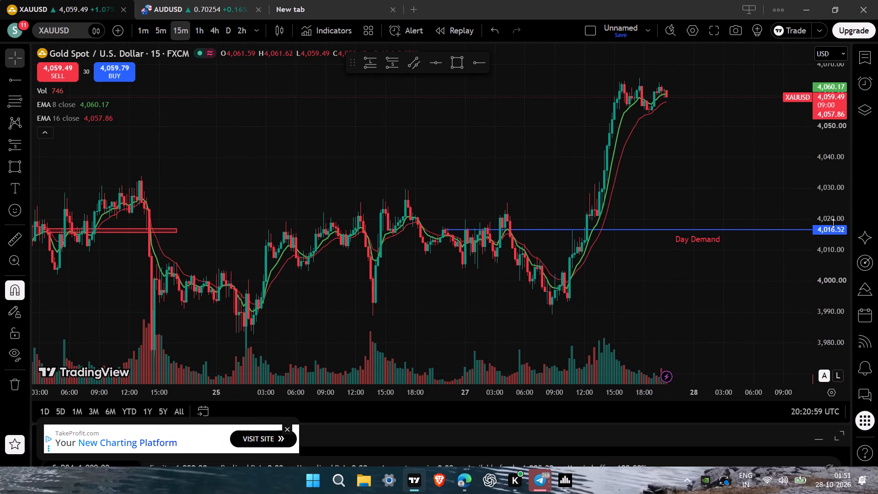
drag(833, 223, 833, 230)
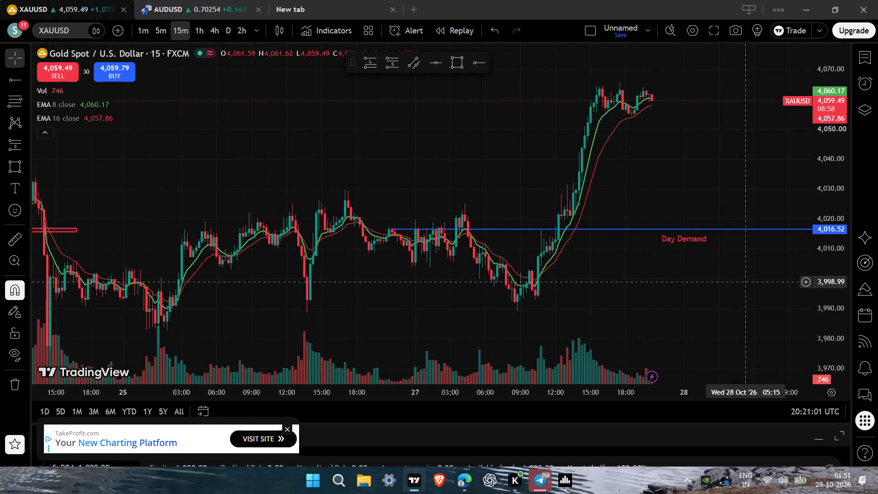
drag(817, 313, 807, 104)
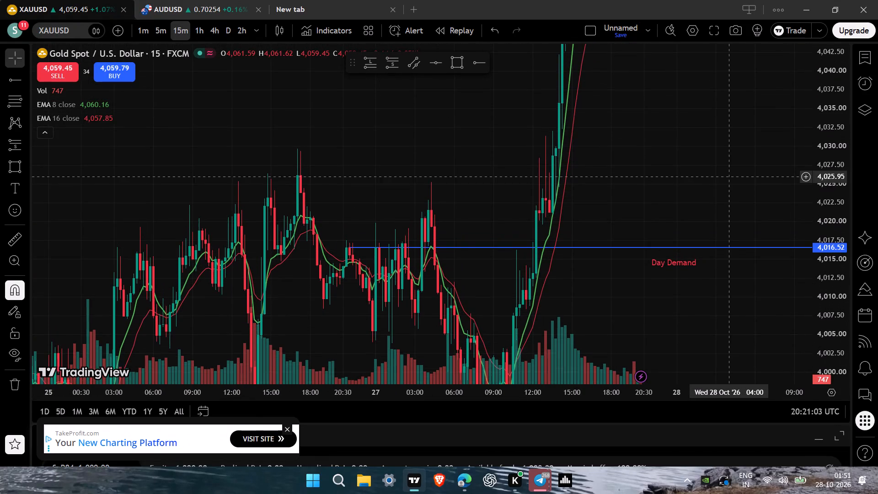
Examine the 15-minute XAUUSD candles and the 27 October swing low beneath the Day Demand level.
drag(729, 176, 715, 32)
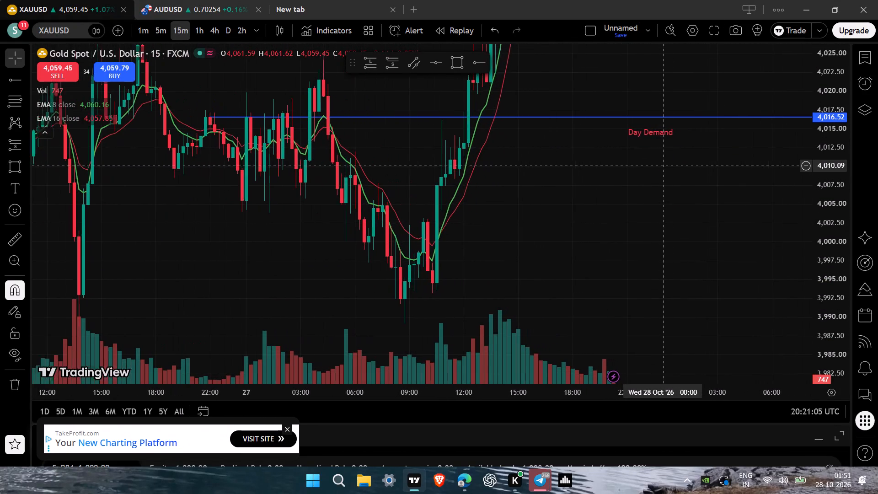
drag(663, 166, 680, 204)
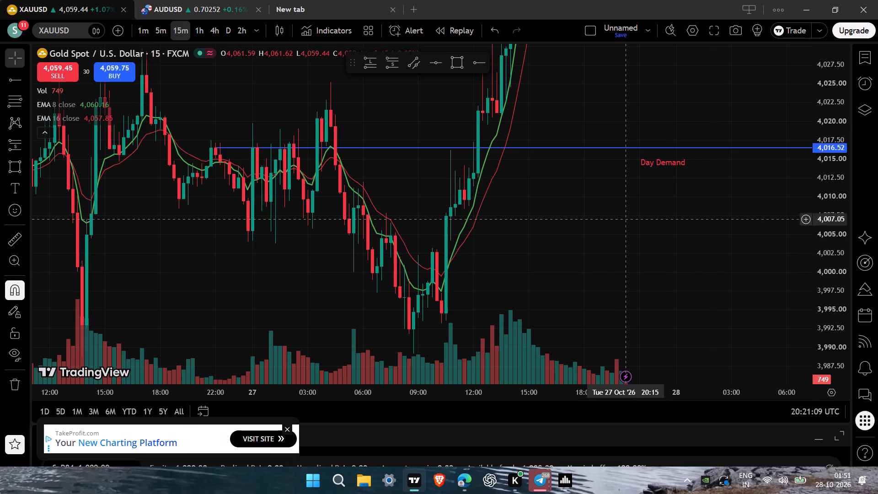
drag(618, 258, 627, 190)
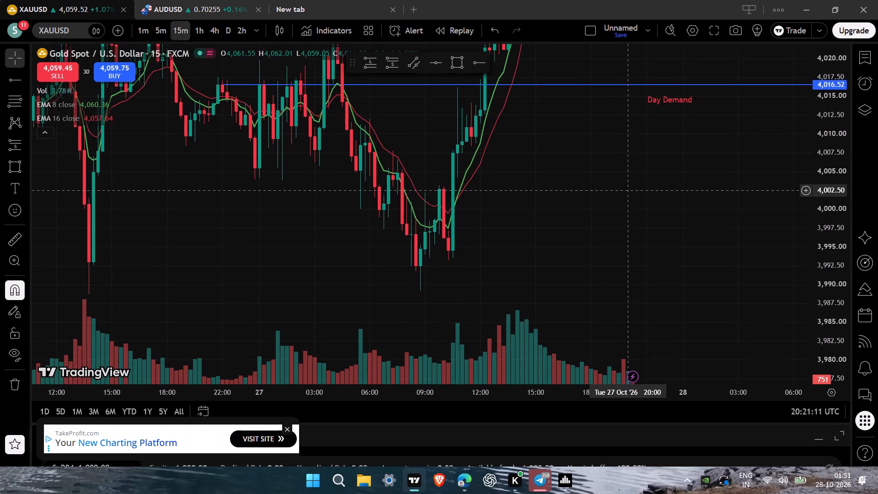
drag(627, 190, 628, 189)
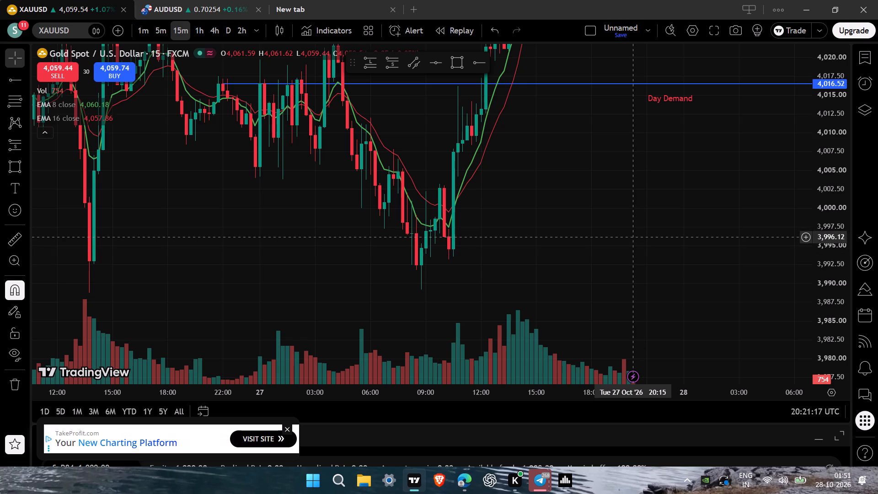
drag(632, 237, 635, 242)
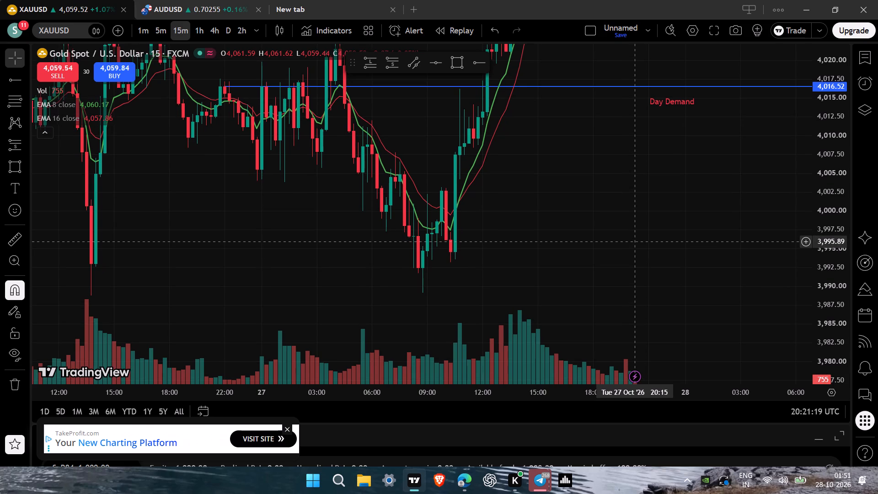
drag(635, 242, 718, 209)
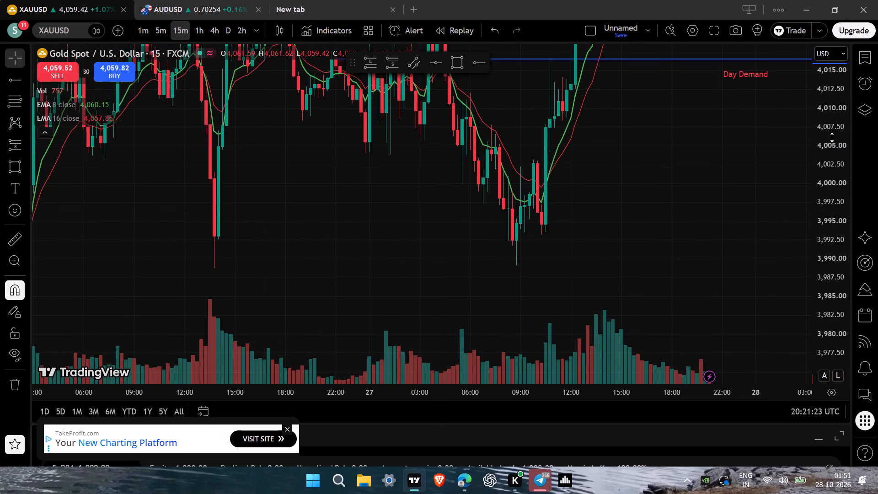
drag(837, 119, 806, 275)
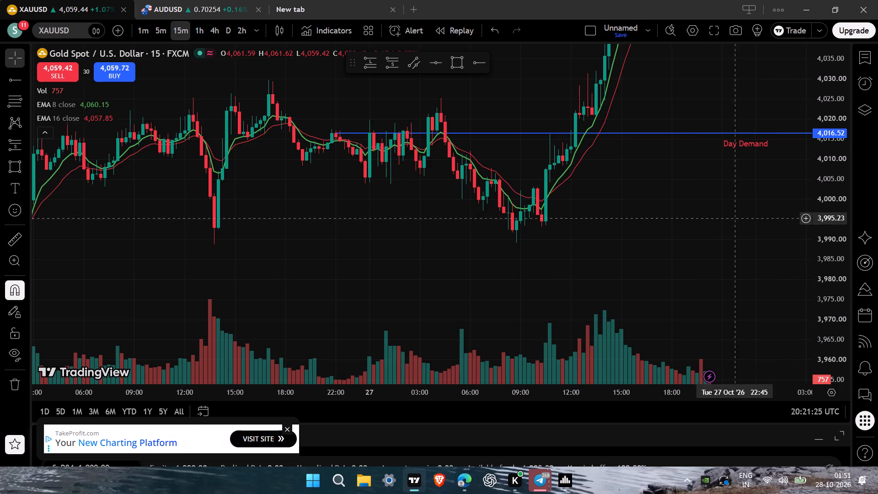
drag(703, 213, 720, 266)
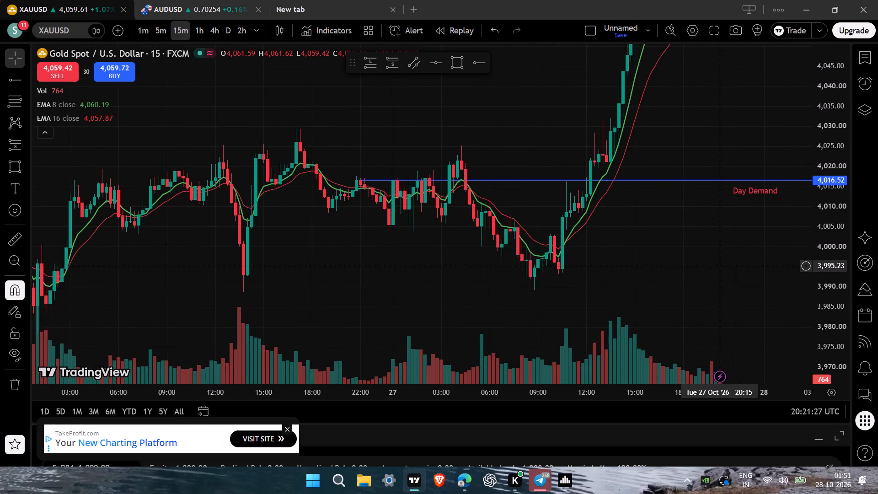
drag(720, 266, 819, 179)
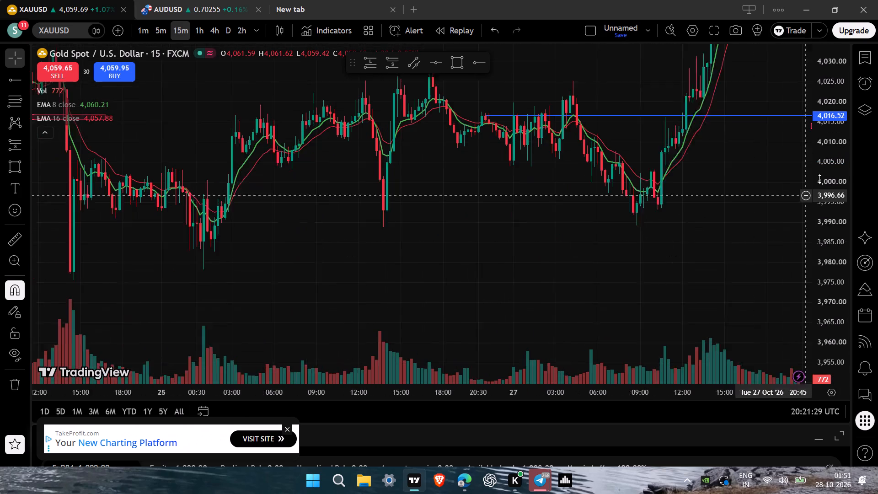
drag(819, 179, 818, 182)
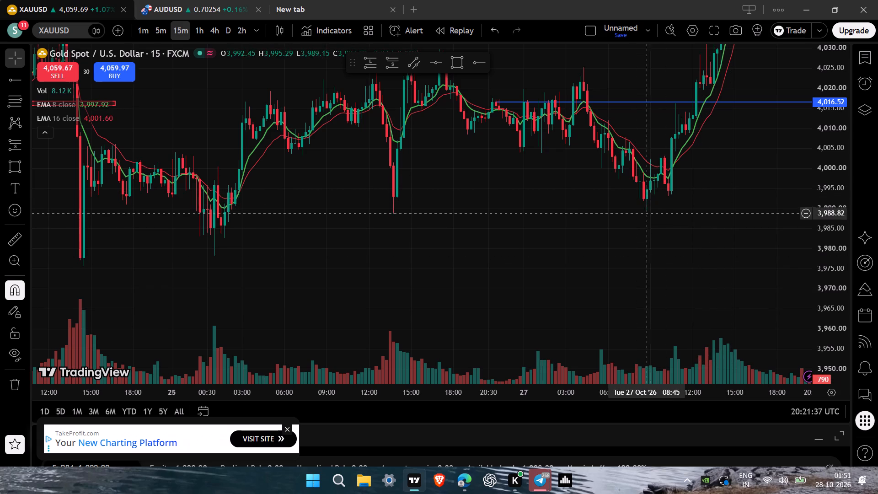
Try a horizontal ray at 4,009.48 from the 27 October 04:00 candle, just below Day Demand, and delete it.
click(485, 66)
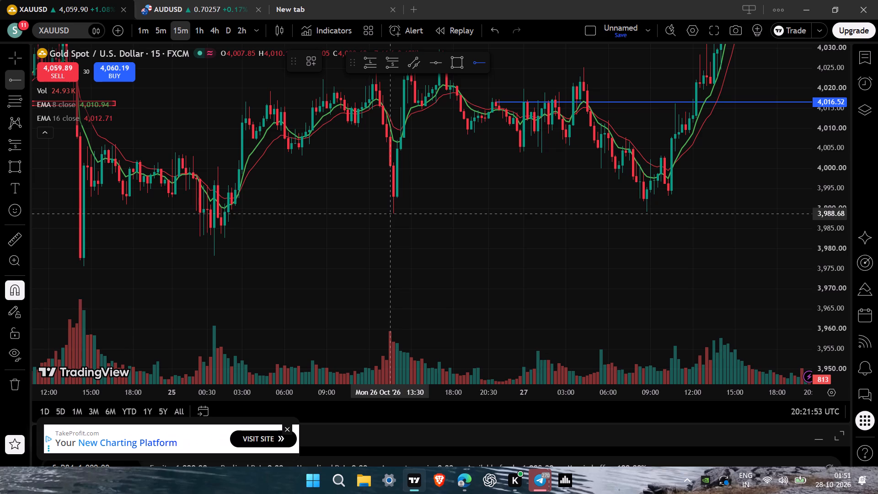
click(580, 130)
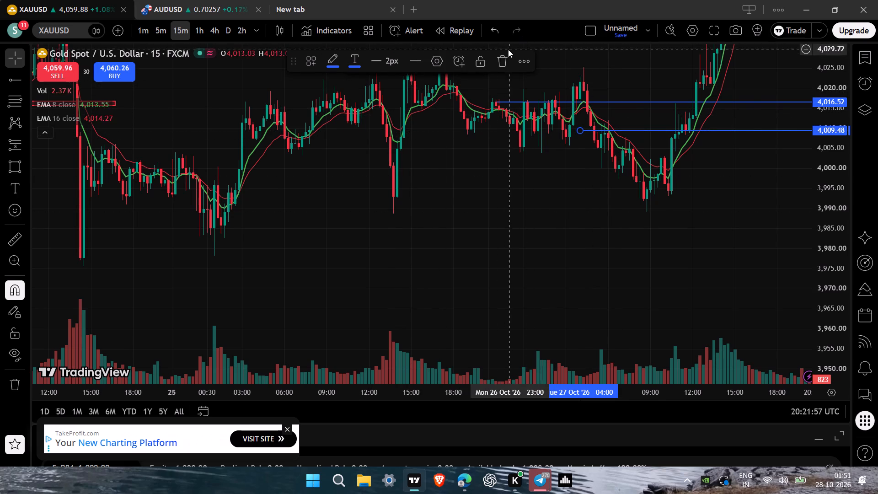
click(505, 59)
Examine the 15-minute XAUUSD swing lows from 23 to 27 October below the Day Demand level and the small red zone.
drag(769, 173, 754, 179)
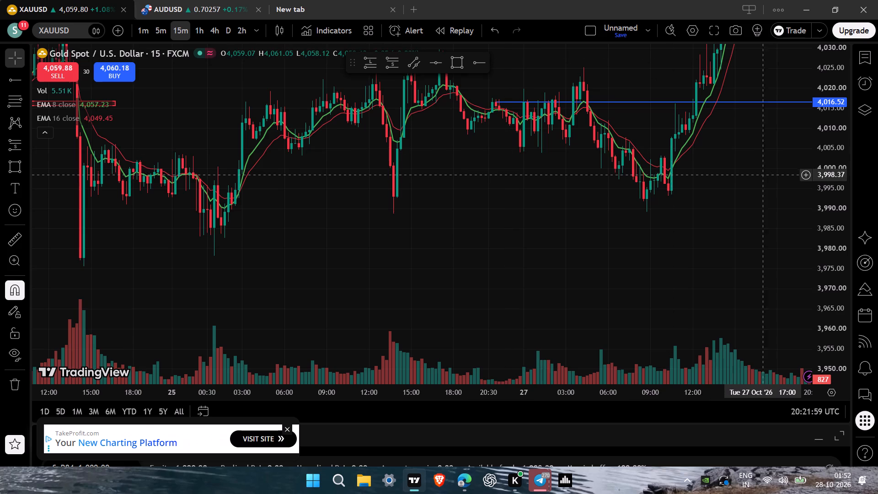
drag(754, 179, 666, 169)
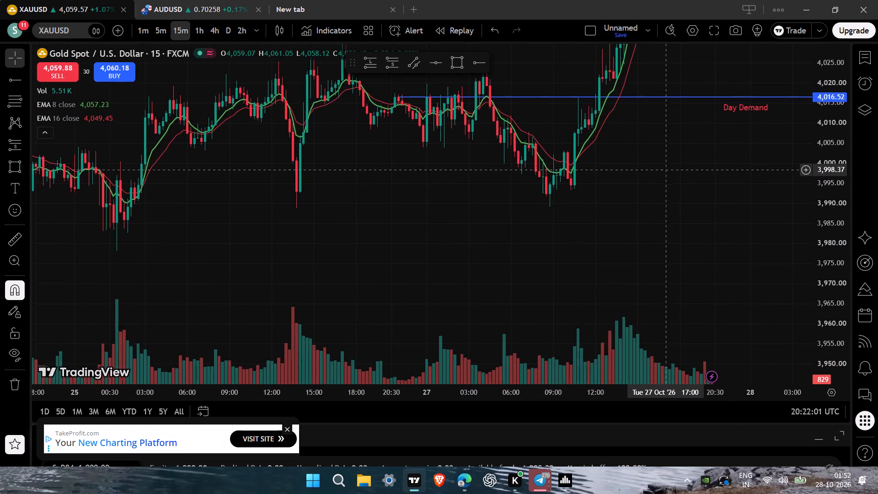
drag(666, 169, 665, 172)
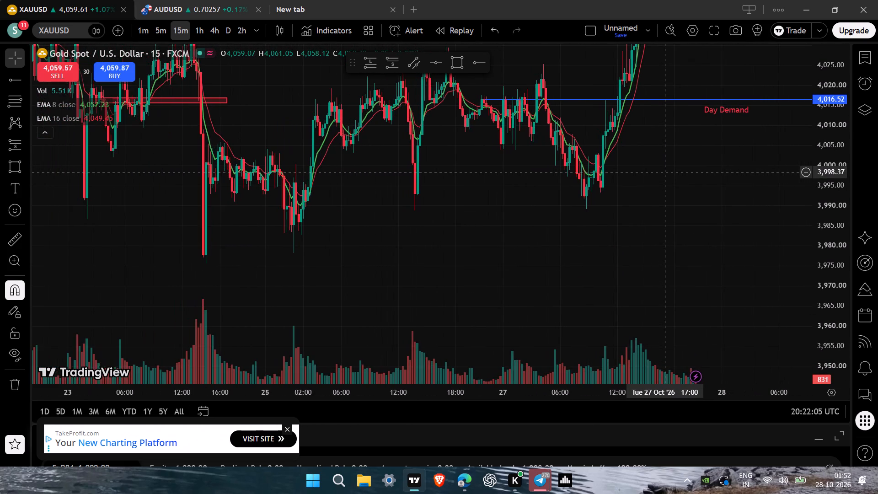
drag(665, 172, 683, 185)
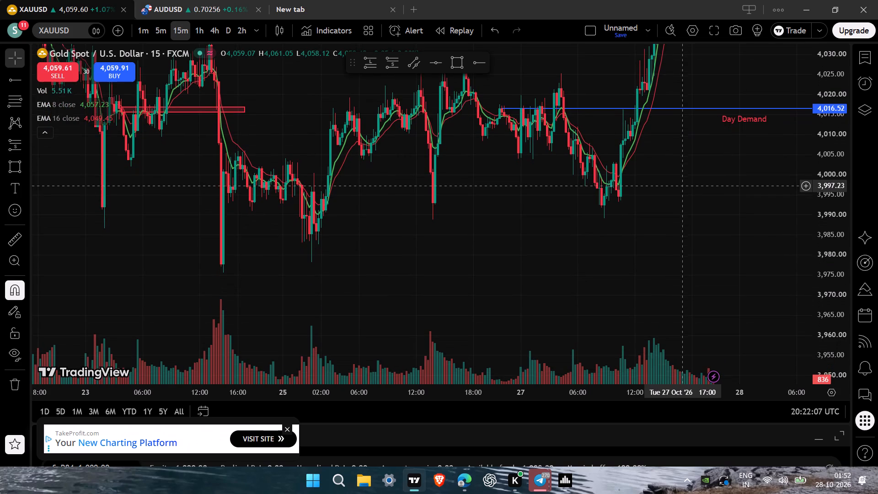
drag(660, 247, 709, 276)
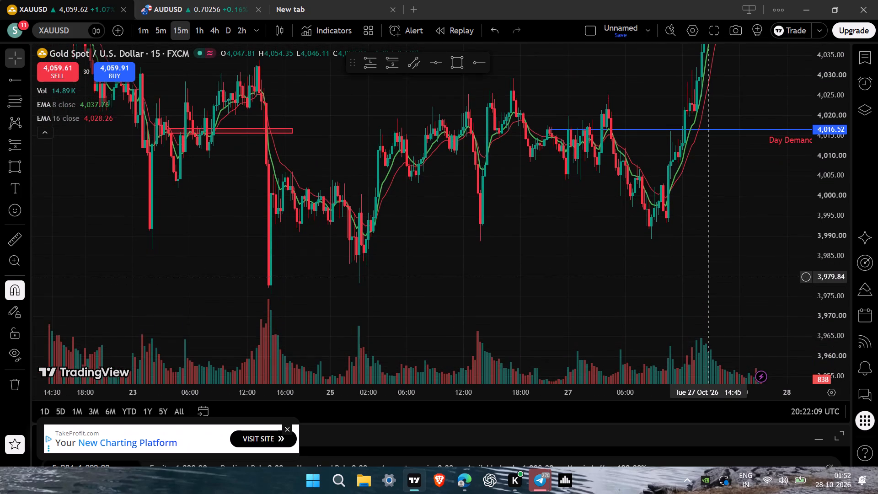
drag(709, 276, 709, 277)
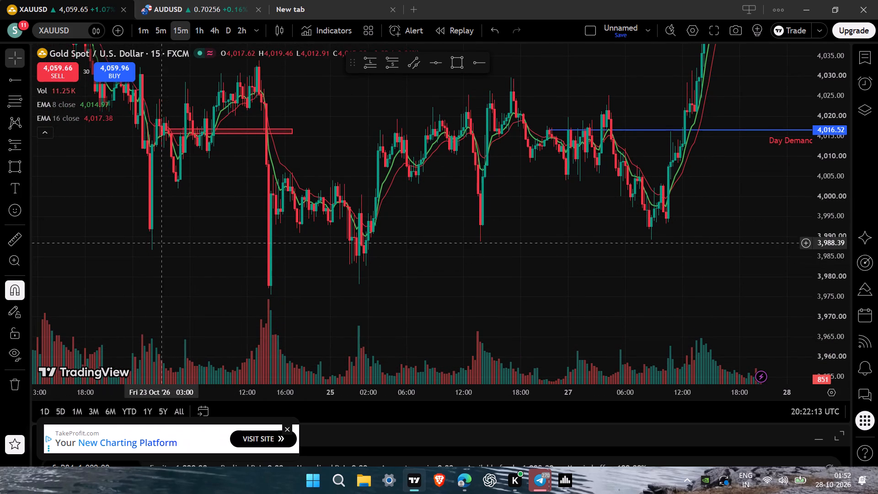
drag(161, 242, 264, 267)
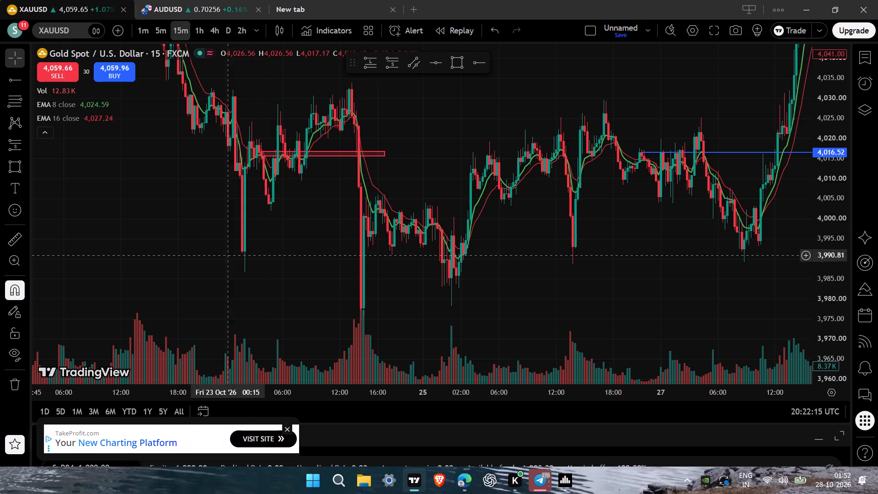
drag(286, 287, 289, 253)
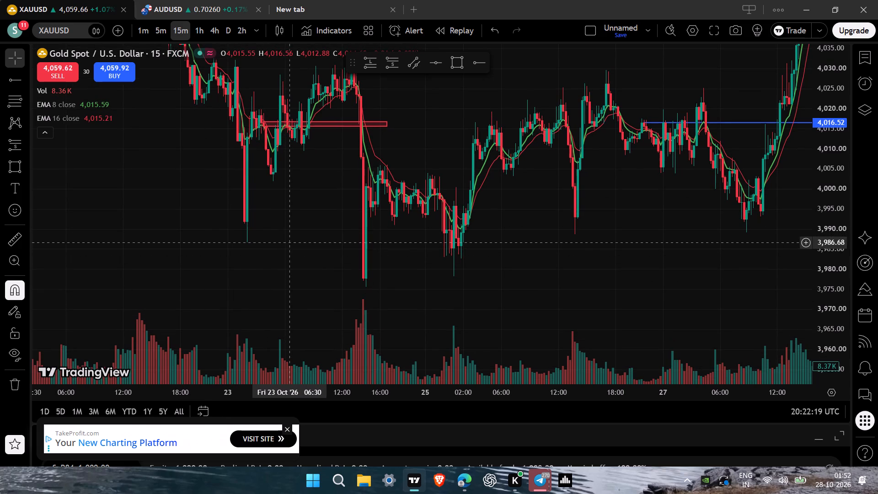
drag(290, 242, 302, 273)
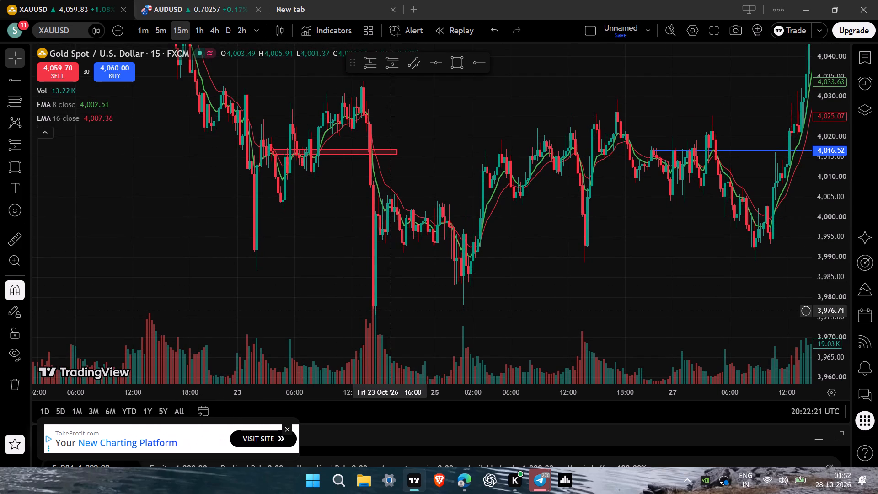
drag(393, 308, 391, 268)
drag(391, 268, 384, 272)
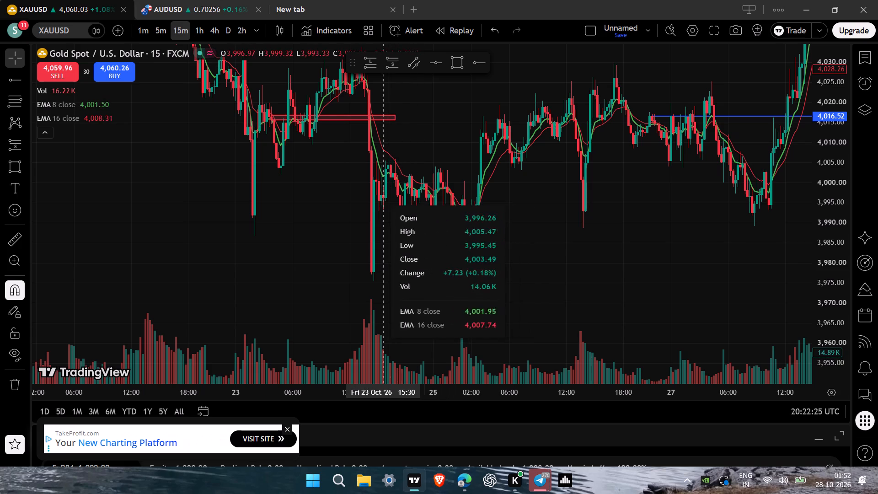
drag(384, 272, 327, 275)
drag(327, 275, 336, 235)
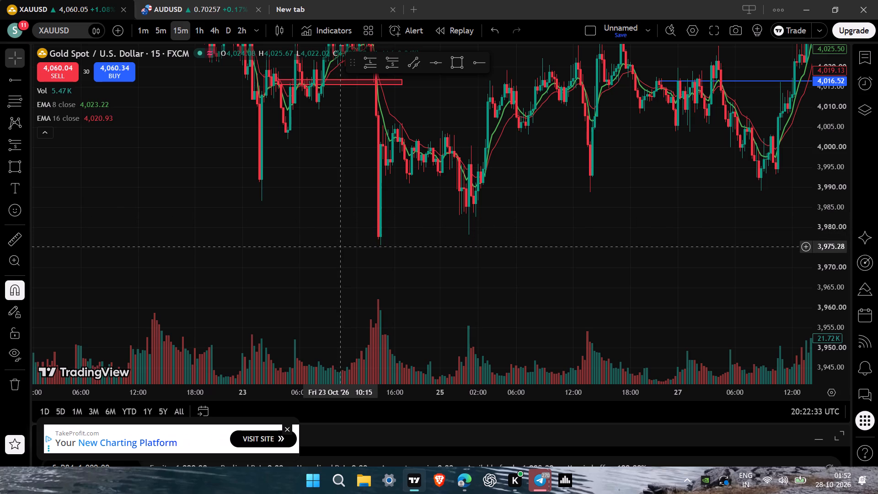
drag(343, 258, 315, 304)
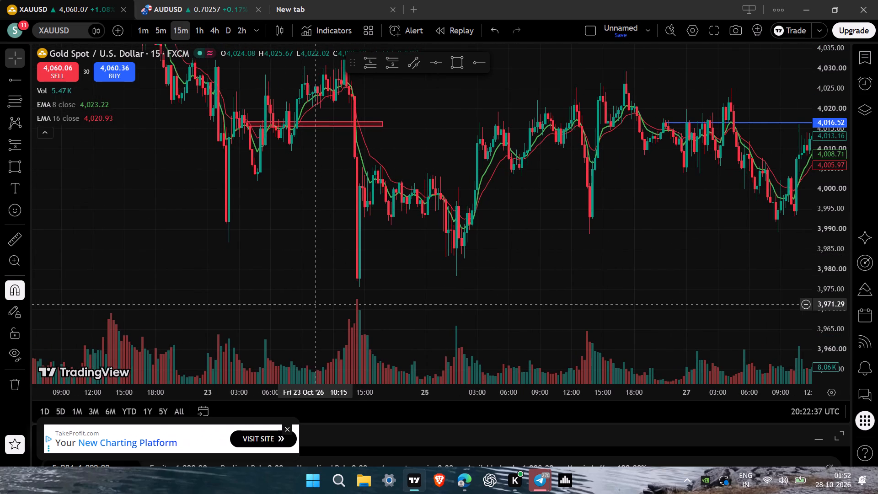
Switch XAUUSD to the 5-minute timeframe and examine the price structure back to the small red zone on 23 October.
click(155, 34)
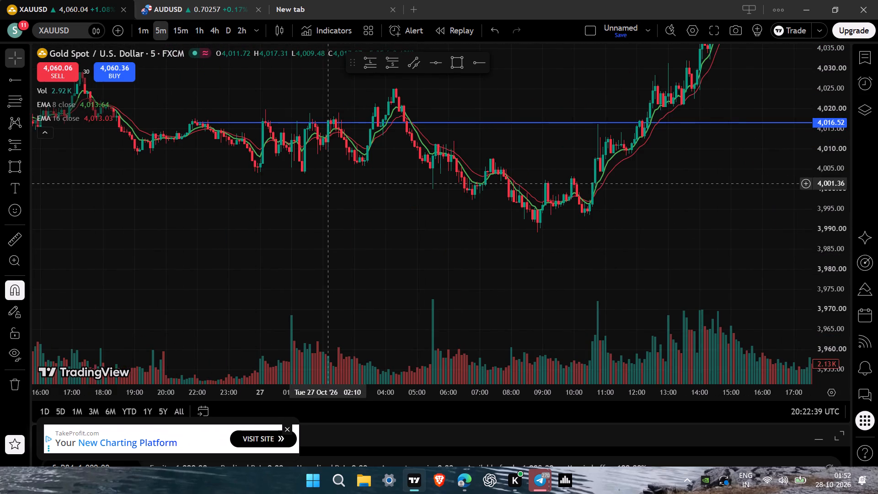
drag(329, 183, 606, 199)
scroll(649, 205, right, 1)
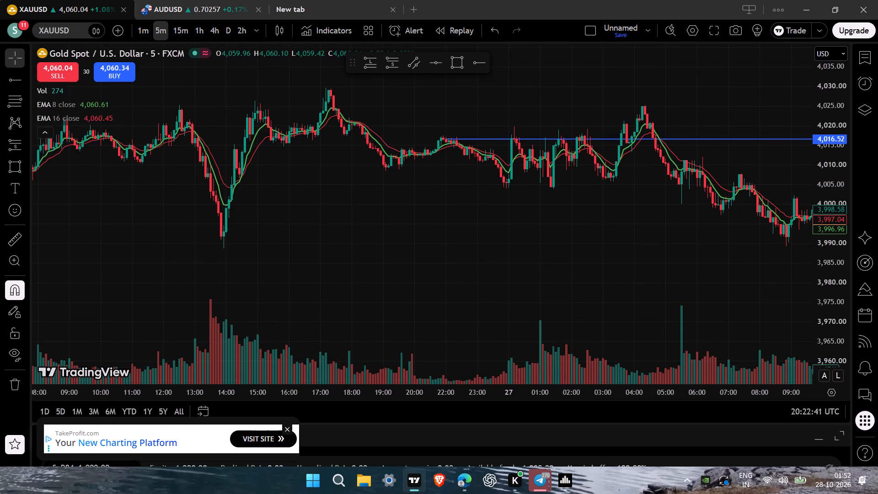
drag(561, 255, 681, 286)
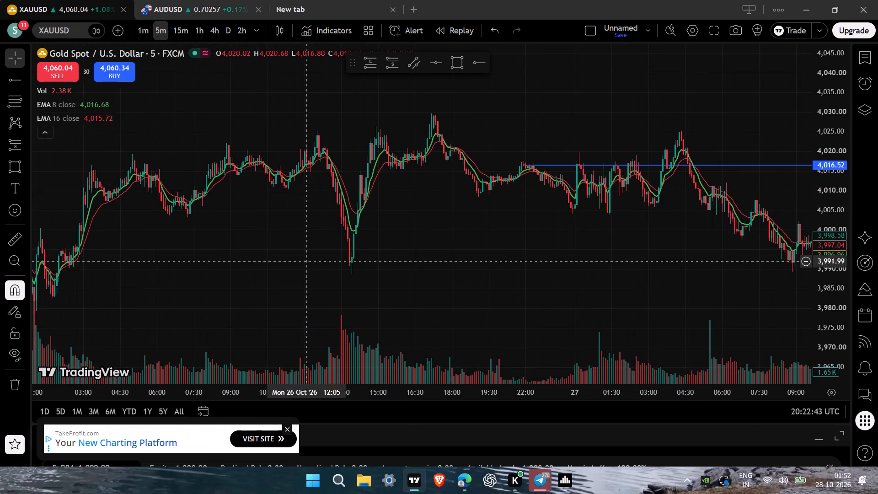
drag(255, 257, 661, 265)
drag(603, 287, 665, 149)
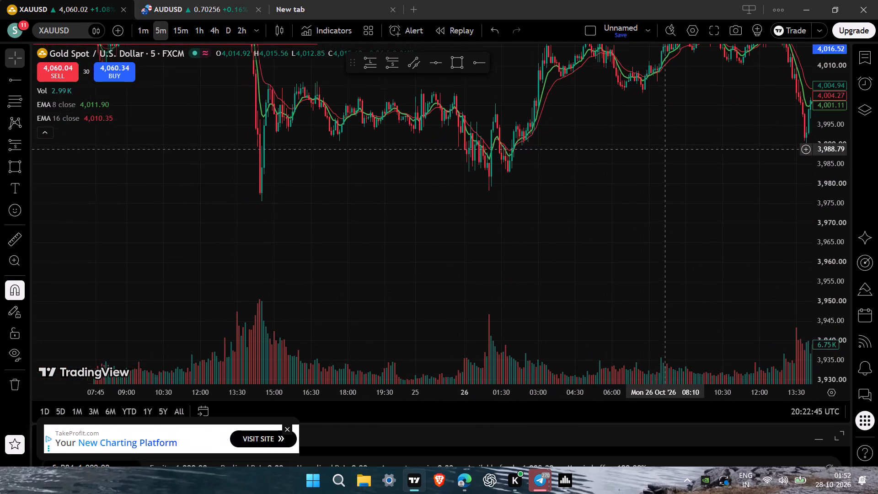
drag(472, 210, 342, 247)
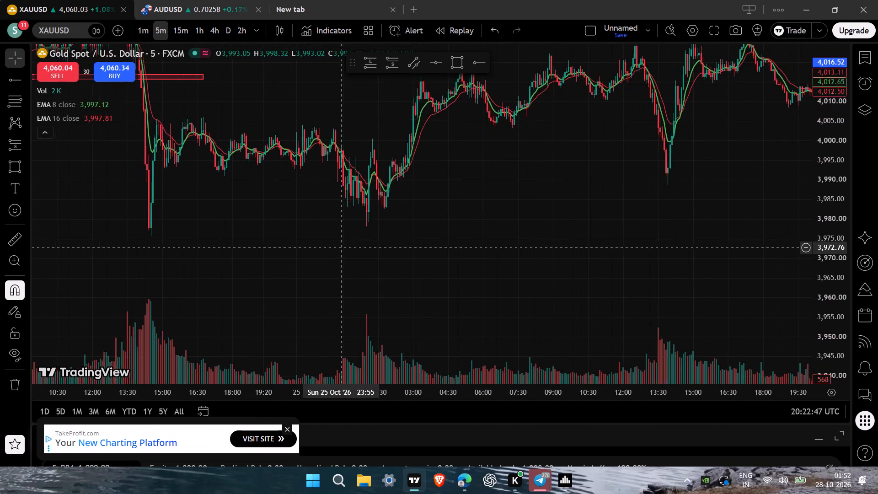
drag(291, 260, 578, 317)
drag(292, 259, 487, 302)
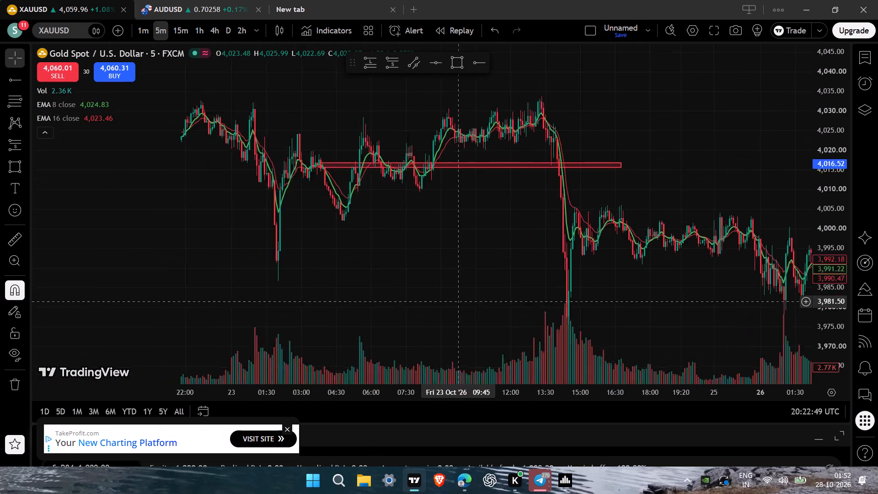
drag(487, 302, 518, 303)
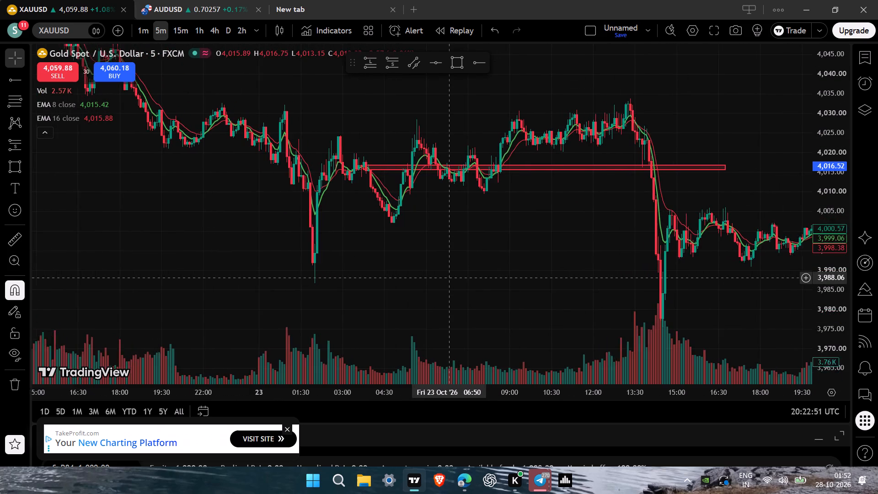
drag(557, 312, 479, 226)
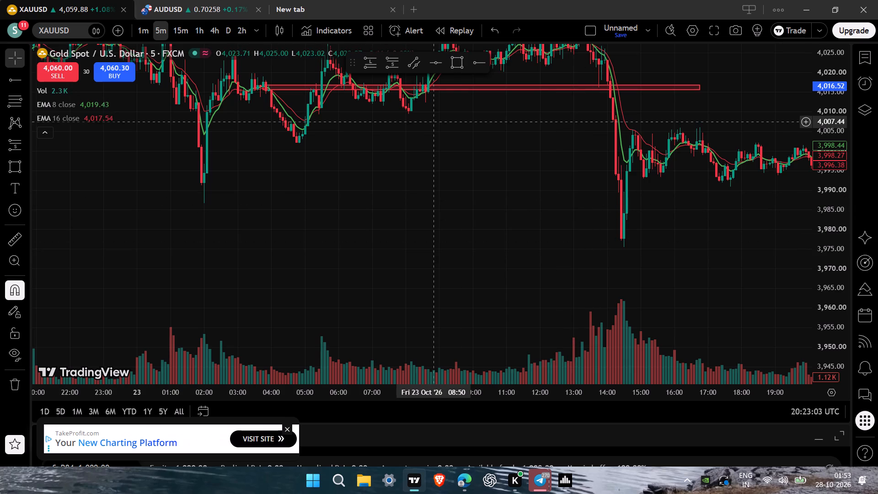
Measure the price and time span beneath the red zone from 05:40 to 15:40 on 23 October, and clear the measurement.
click(9, 242)
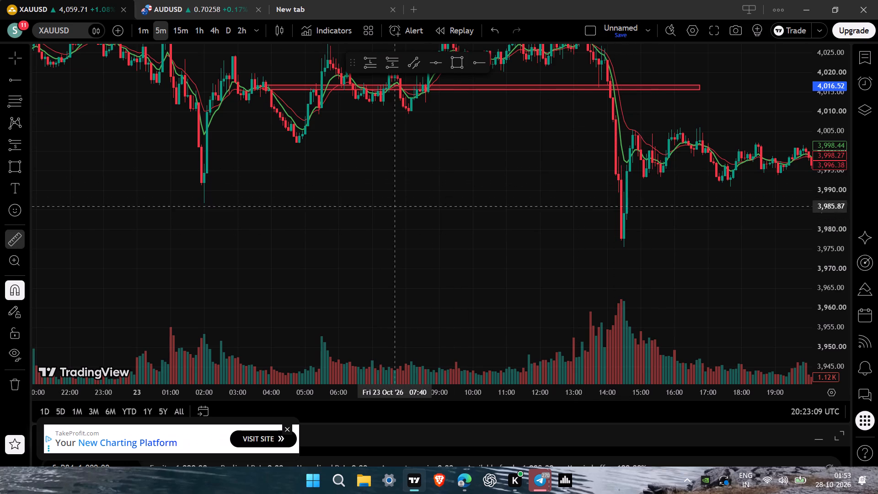
drag(329, 183, 348, 237)
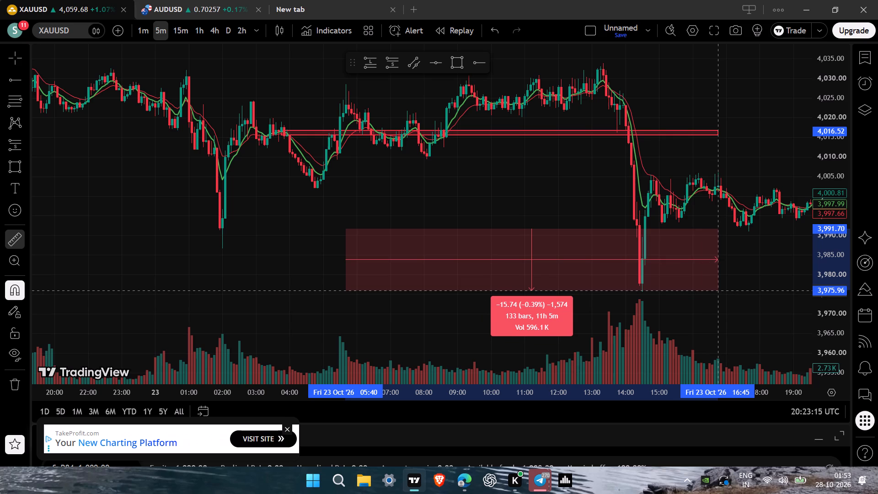
click(681, 287)
drag(584, 230, 561, 209)
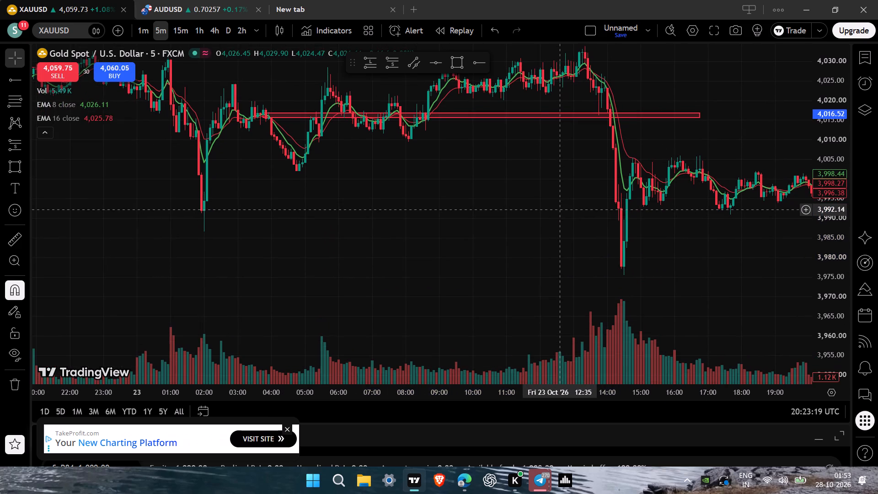
Examine the 5-minute XAUUSD candles around the red zone and the sharp 23 October drop.
drag(549, 224, 461, 236)
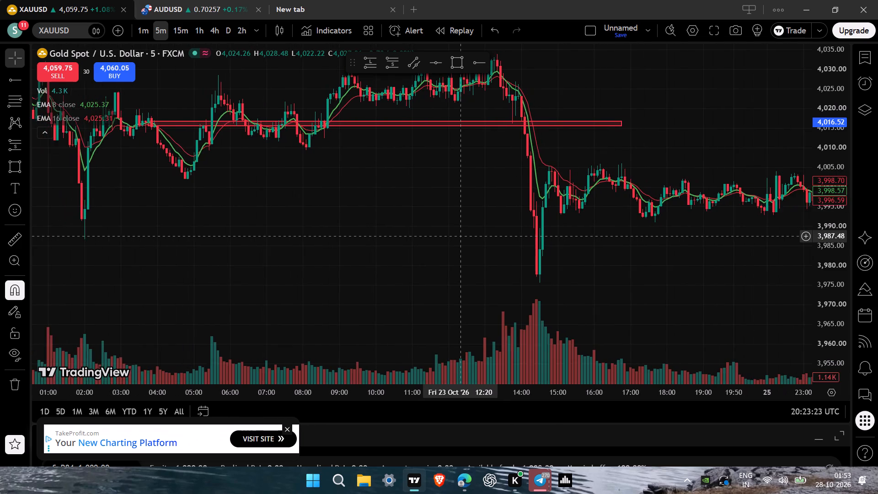
drag(461, 236, 526, 290)
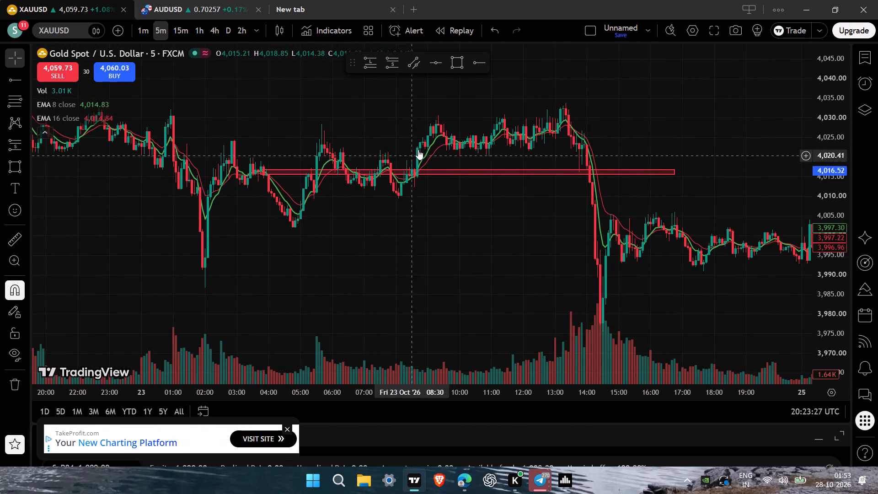
drag(387, 271, 337, 242)
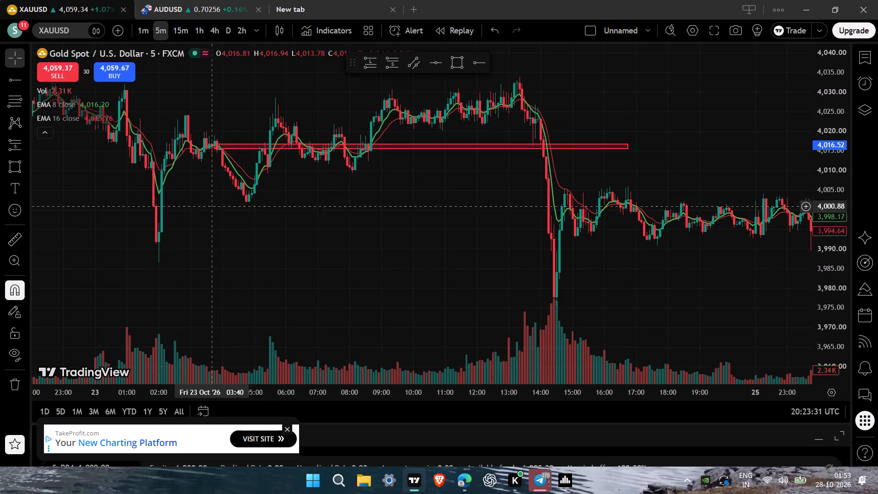
drag(236, 261, 200, 235)
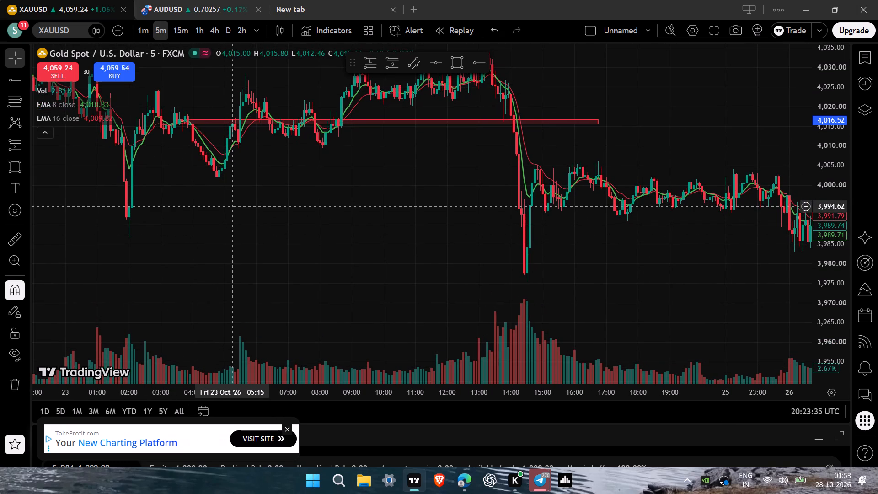
drag(232, 208, 209, 209)
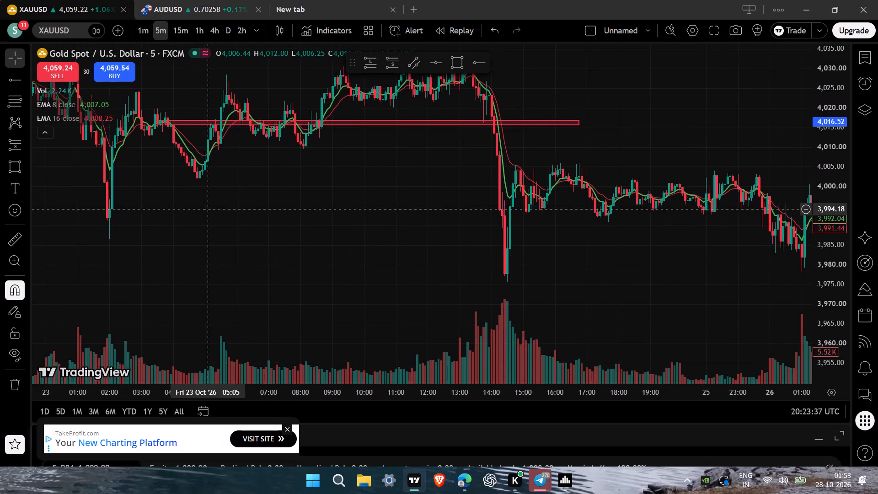
drag(209, 209, 210, 209)
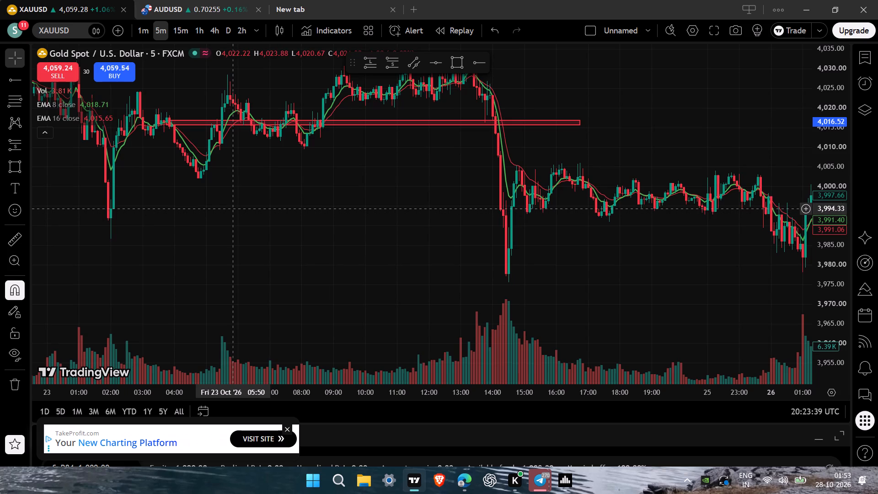
drag(234, 208, 225, 211)
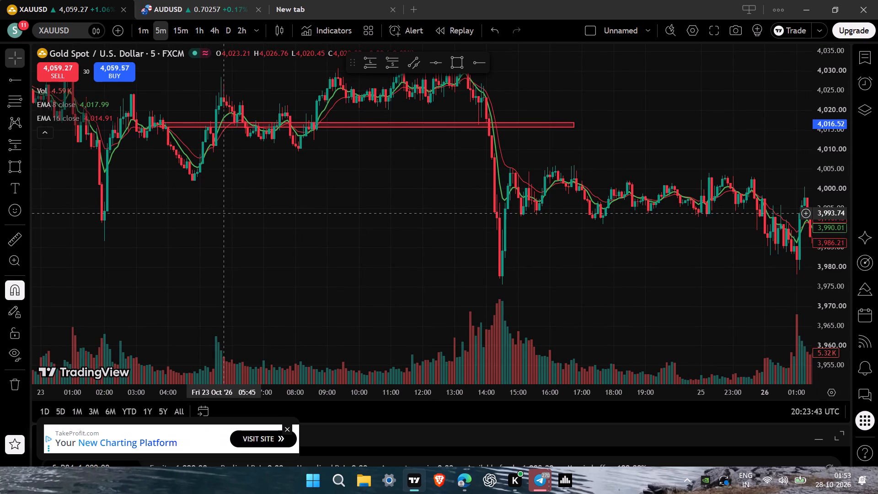
drag(224, 213, 209, 216)
drag(209, 216, 52, 189)
drag(380, 235, 297, 250)
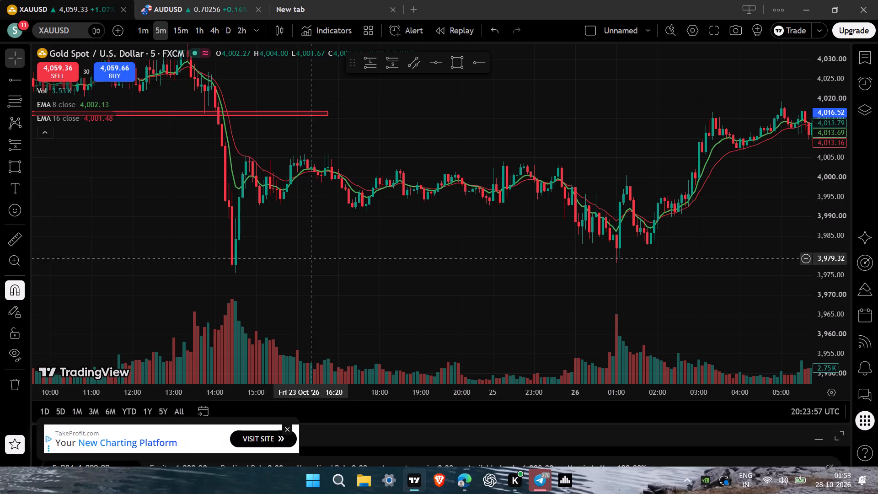
Examine the 5-minute XAUUSD swing lows of 26 October and the price action into 27 October around the Day Demand level.
drag(427, 260, 182, 191)
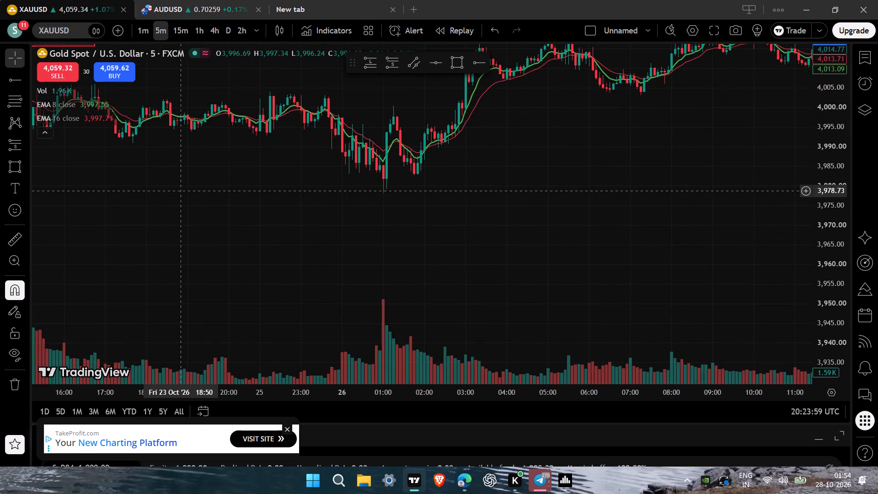
drag(486, 209, 378, 257)
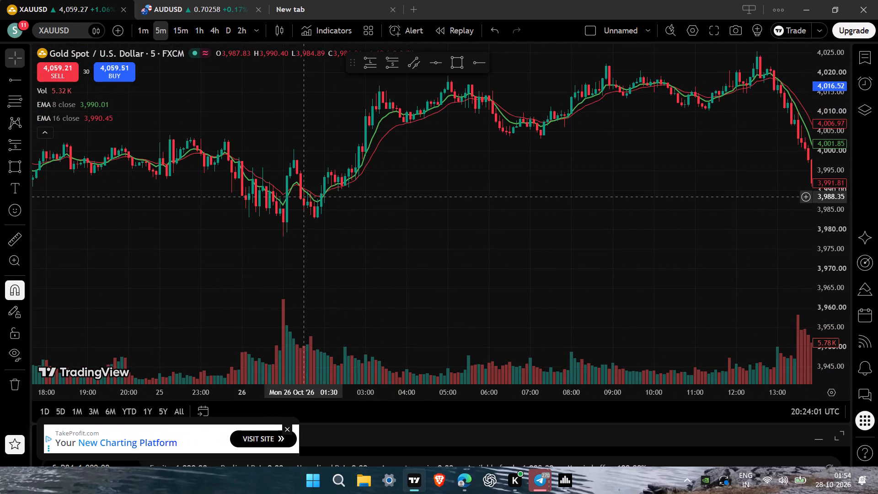
drag(460, 242, 135, 258)
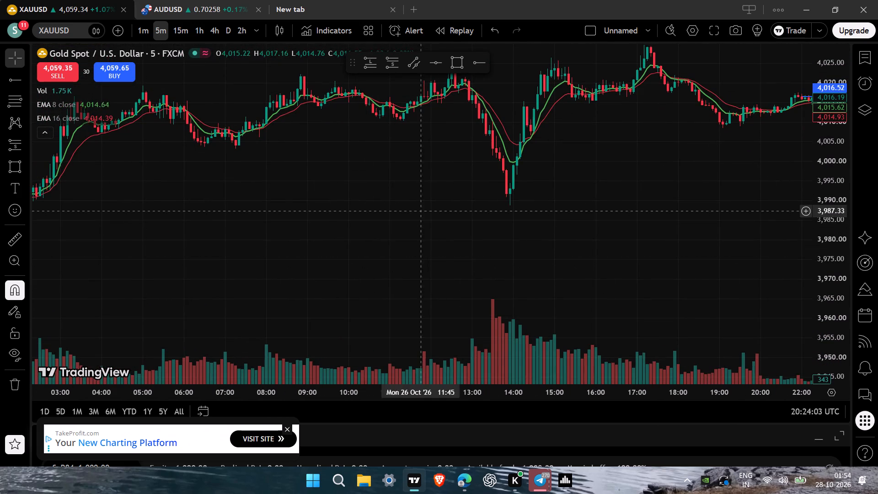
drag(444, 215, 326, 266)
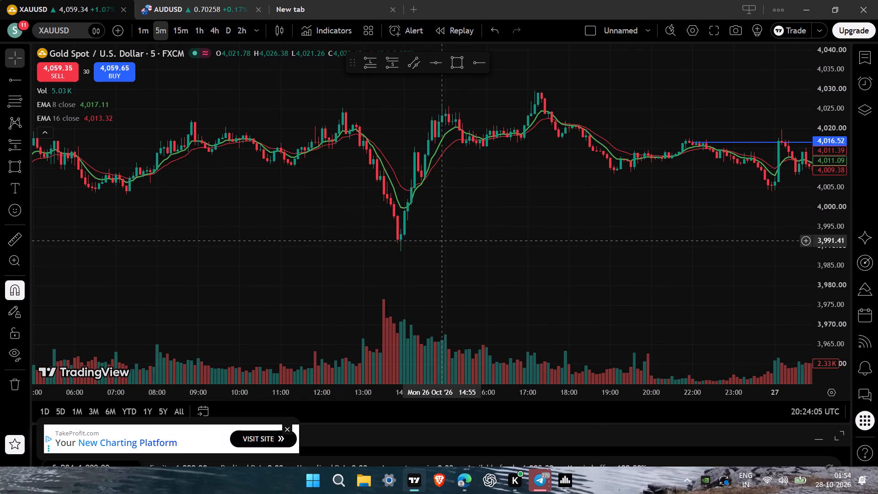
right_click(442, 240)
drag(369, 245, 528, 243)
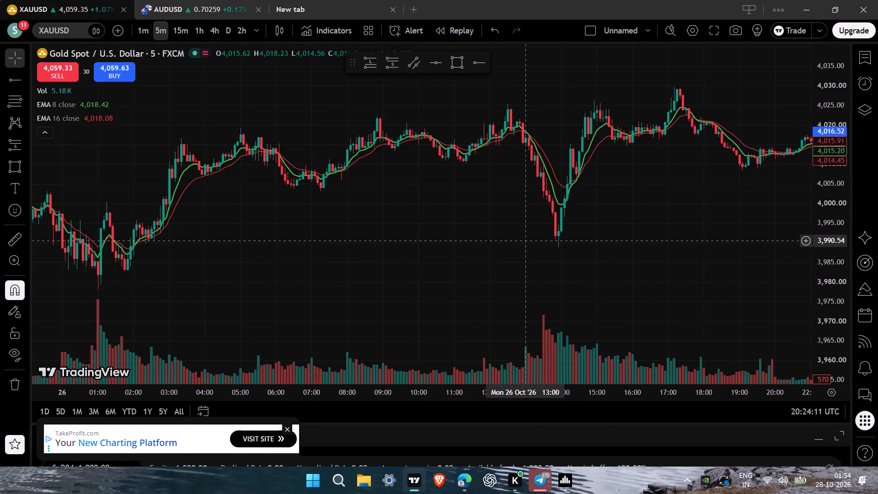
drag(528, 243, 509, 247)
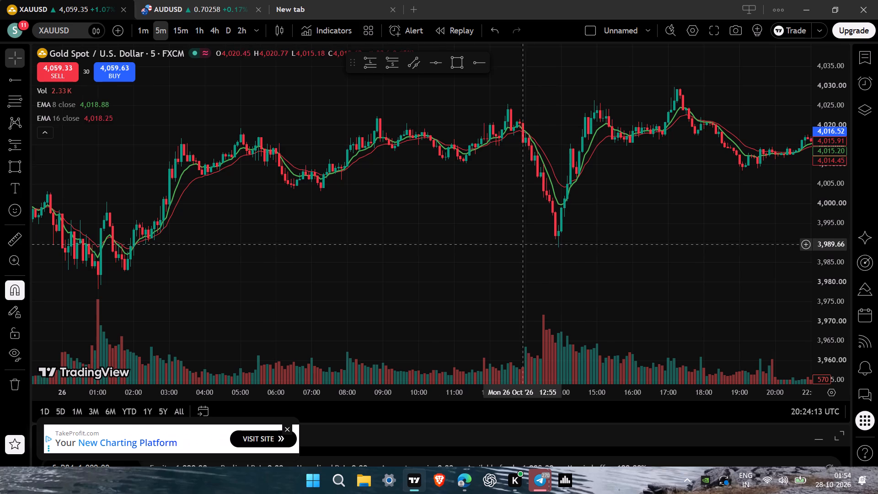
drag(509, 247, 428, 253)
drag(574, 230, 306, 237)
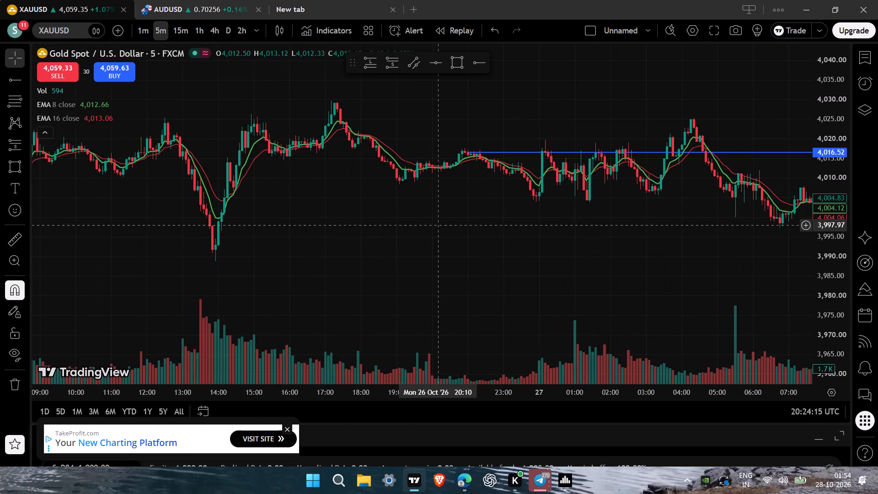
drag(438, 225, 209, 244)
drag(462, 251, 196, 236)
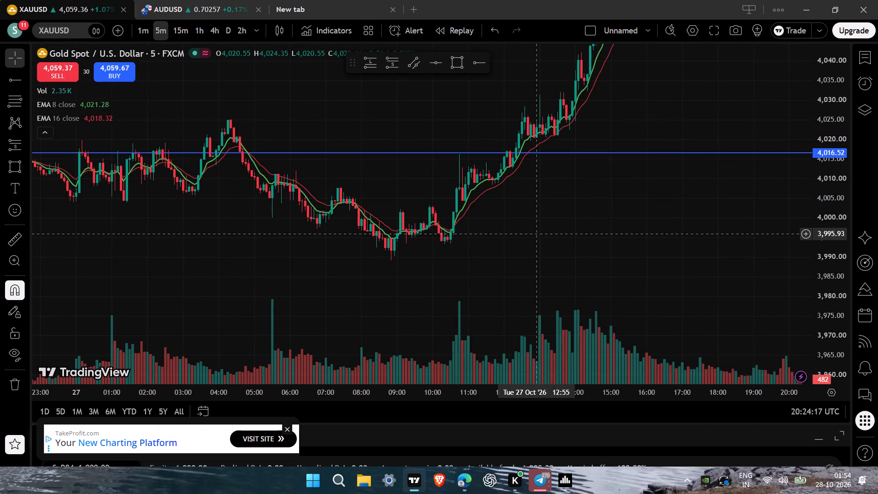
Examine the 27 October 5-minute rally, the consolidation at its top and the swing low beneath the Day Demand level.
drag(538, 233, 319, 328)
drag(549, 279, 422, 328)
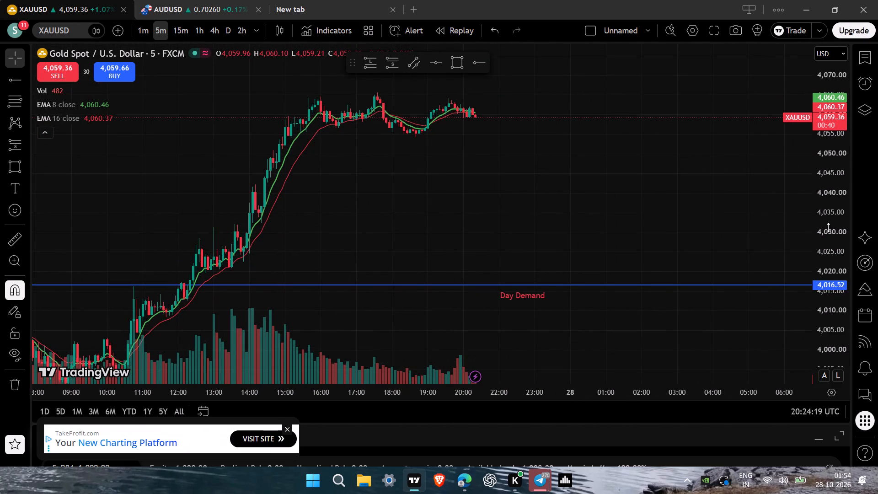
drag(846, 273, 777, 119)
drag(611, 224, 611, 334)
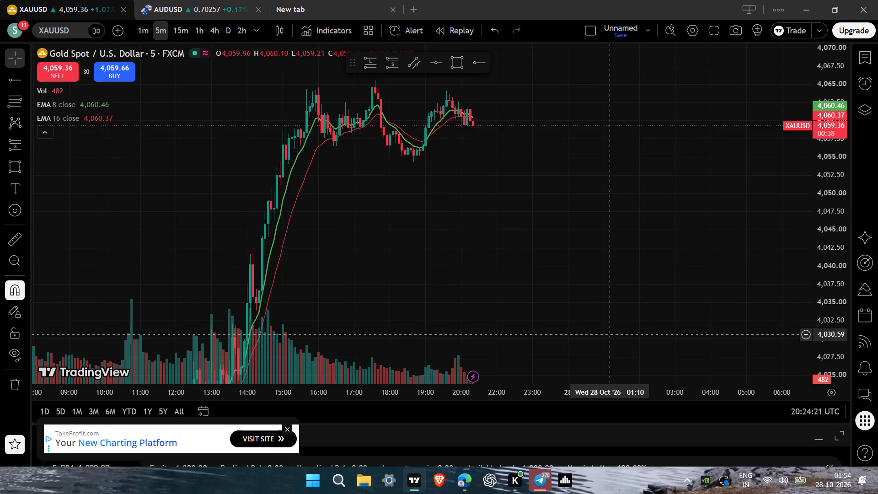
drag(666, 248, 665, 279)
drag(512, 272, 541, 115)
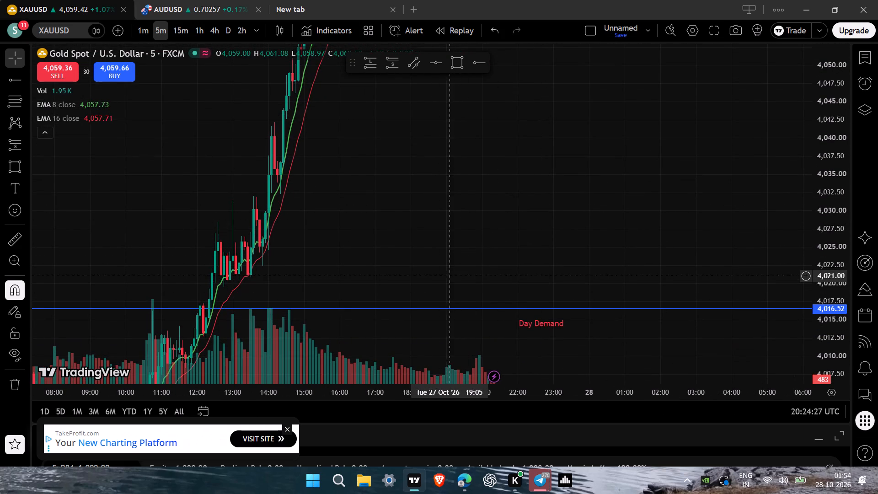
drag(513, 200, 429, 419)
drag(512, 306, 513, 302)
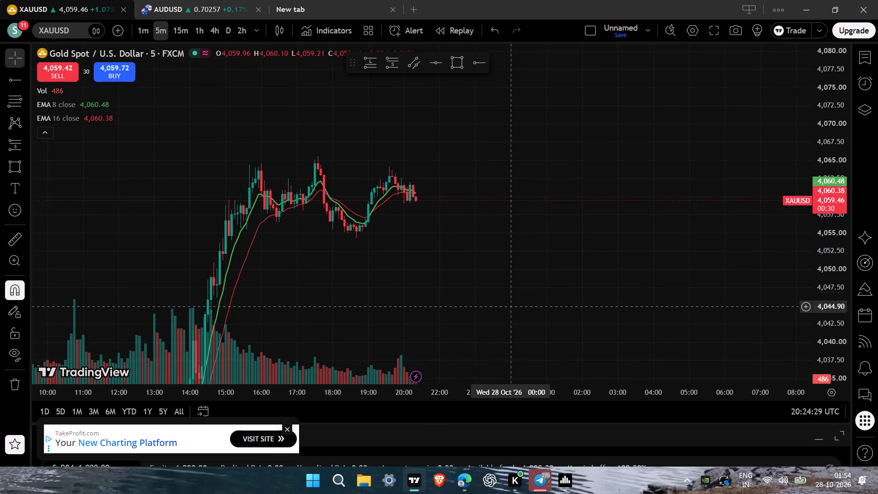
drag(513, 302, 544, 249)
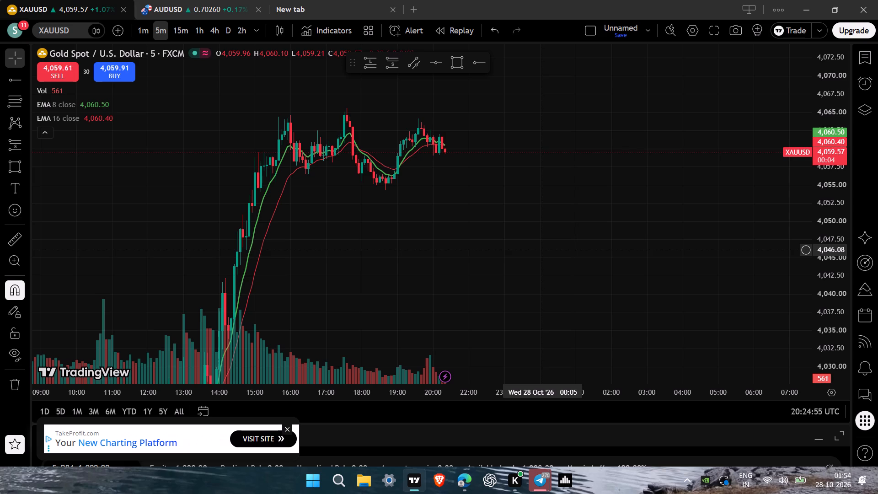
drag(544, 249, 669, 0)
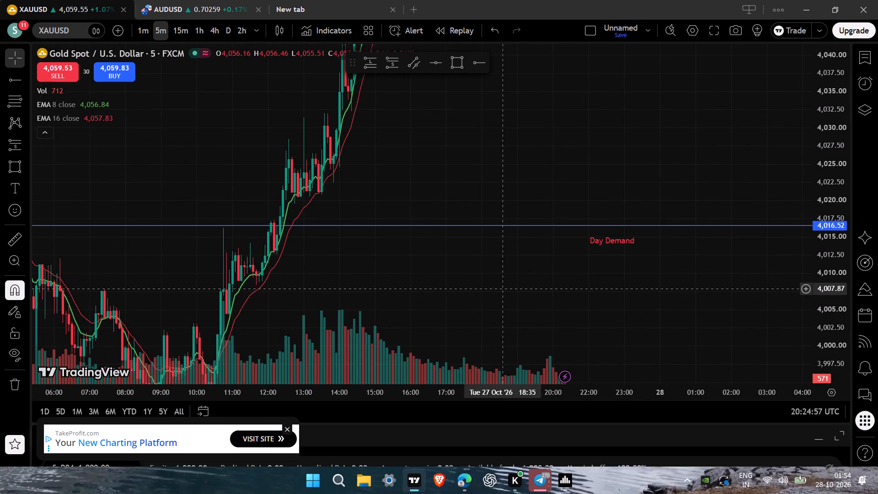
drag(502, 288, 619, 77)
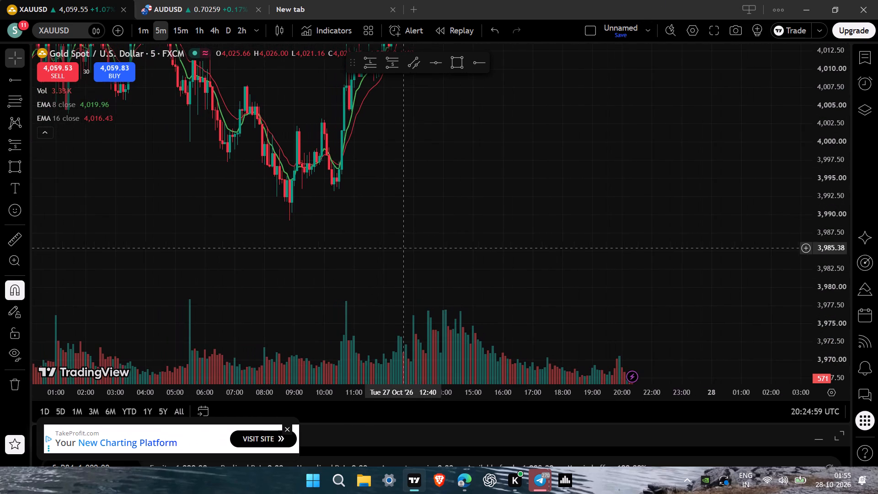
drag(846, 157, 829, 288)
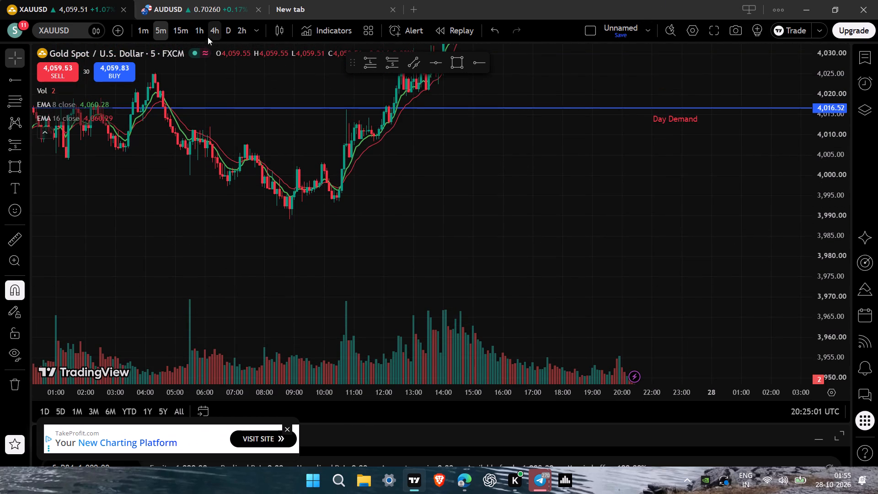
Check XAUUSD's Day Demand area on the 1-hour timeframe, and return to 15 minutes to examine the 23 to 27 October swing lows.
click(204, 33)
drag(454, 224, 364, 234)
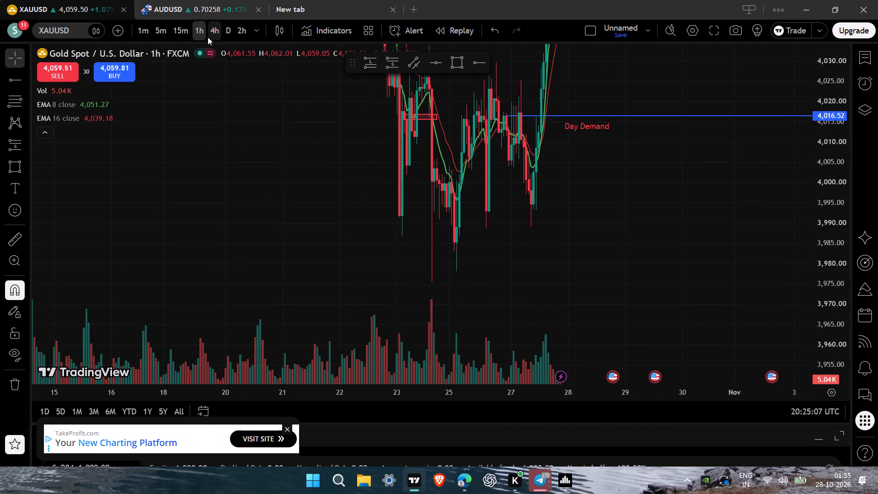
click(188, 35)
drag(336, 255, 550, 216)
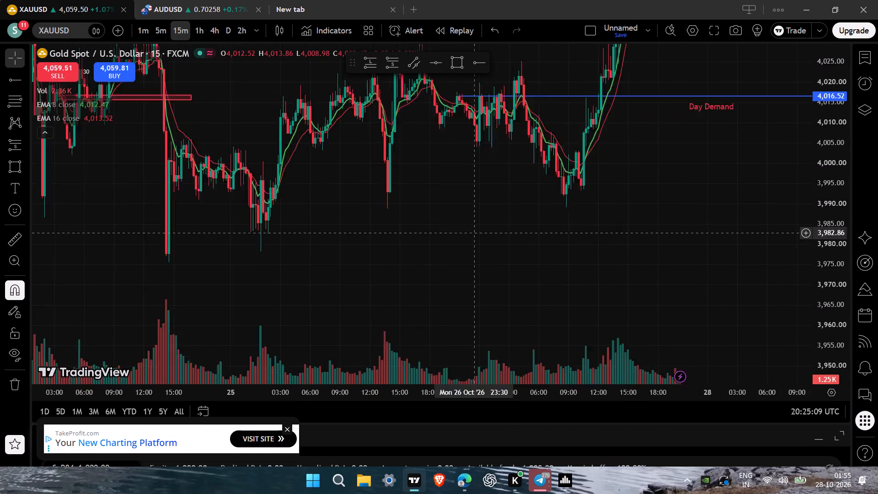
drag(550, 216, 590, 214)
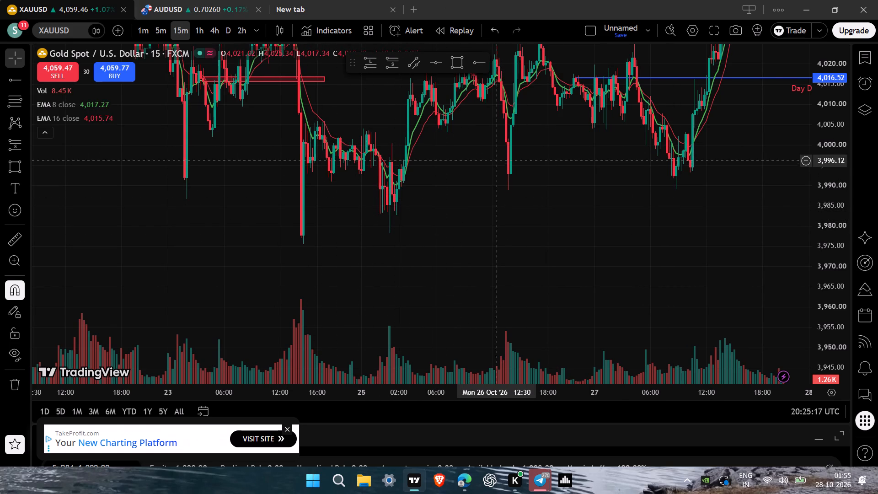
drag(497, 158, 394, 199)
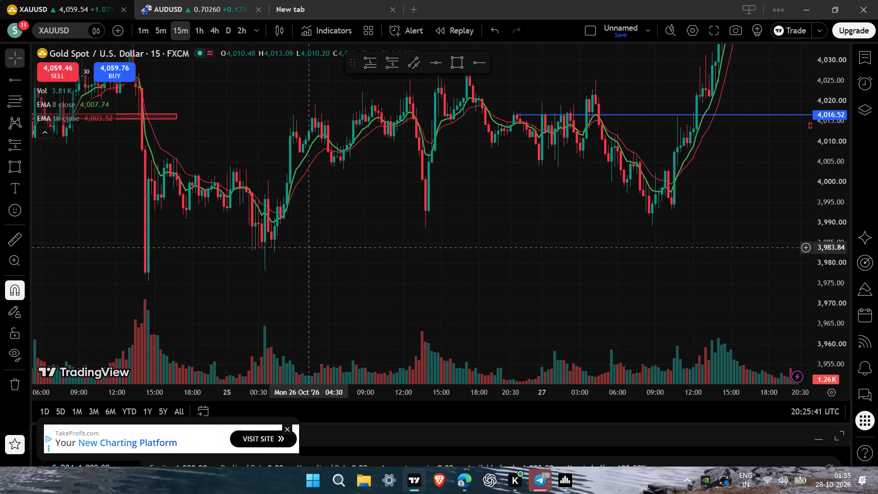
drag(309, 247, 269, 254)
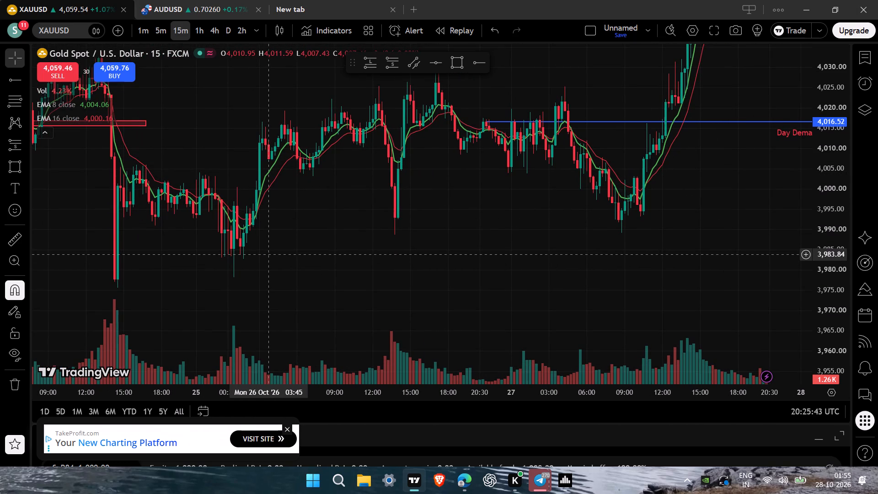